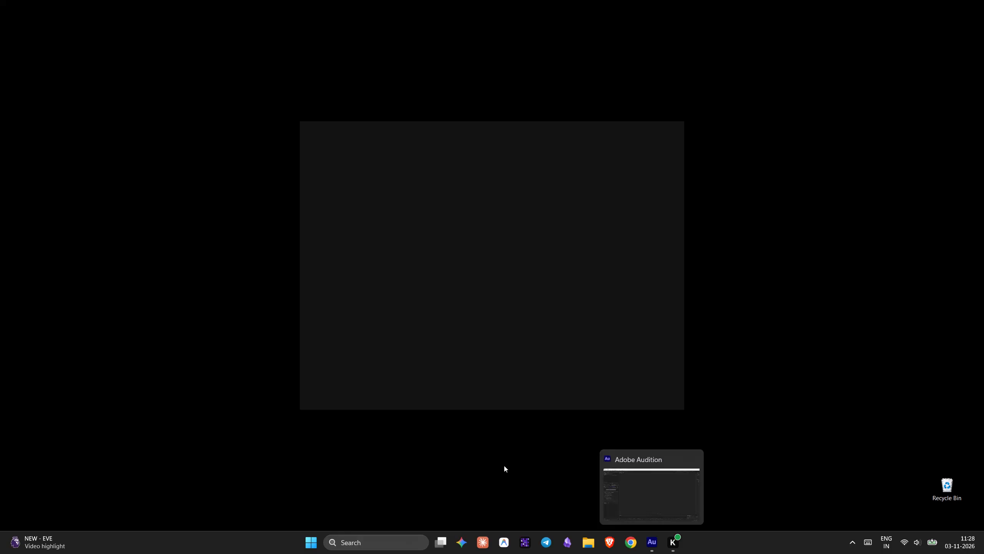
Switch to Adobe Audition.
{"action": "left_click", "coordinate": [650, 545]}
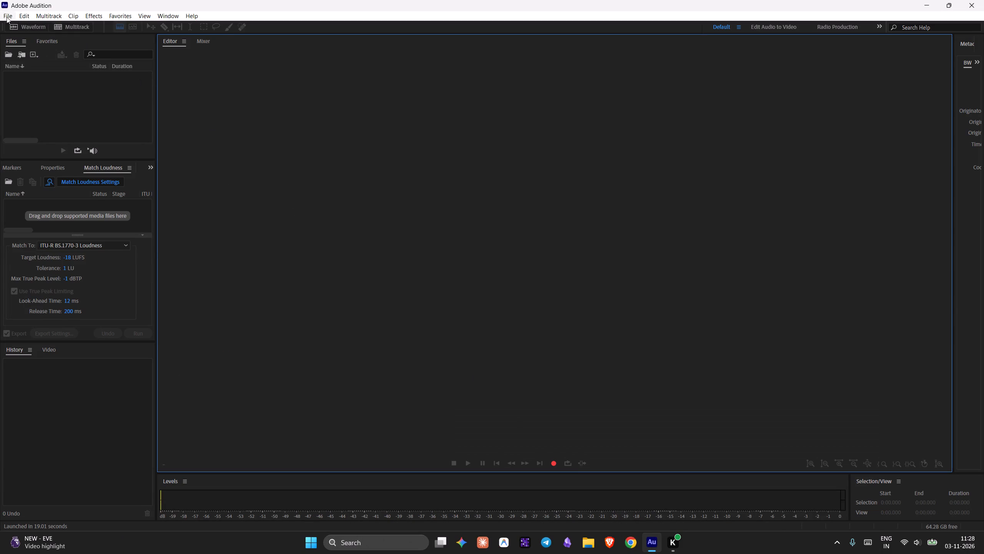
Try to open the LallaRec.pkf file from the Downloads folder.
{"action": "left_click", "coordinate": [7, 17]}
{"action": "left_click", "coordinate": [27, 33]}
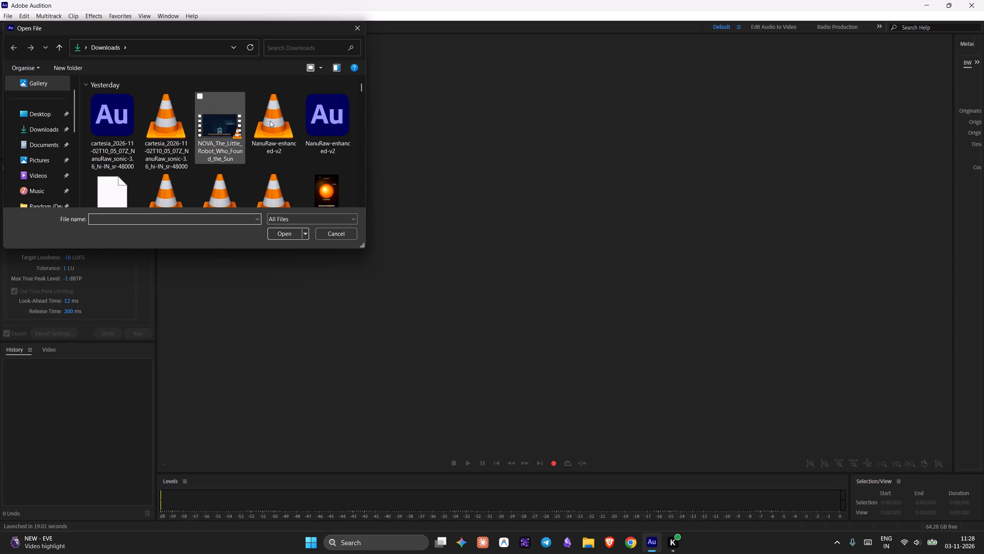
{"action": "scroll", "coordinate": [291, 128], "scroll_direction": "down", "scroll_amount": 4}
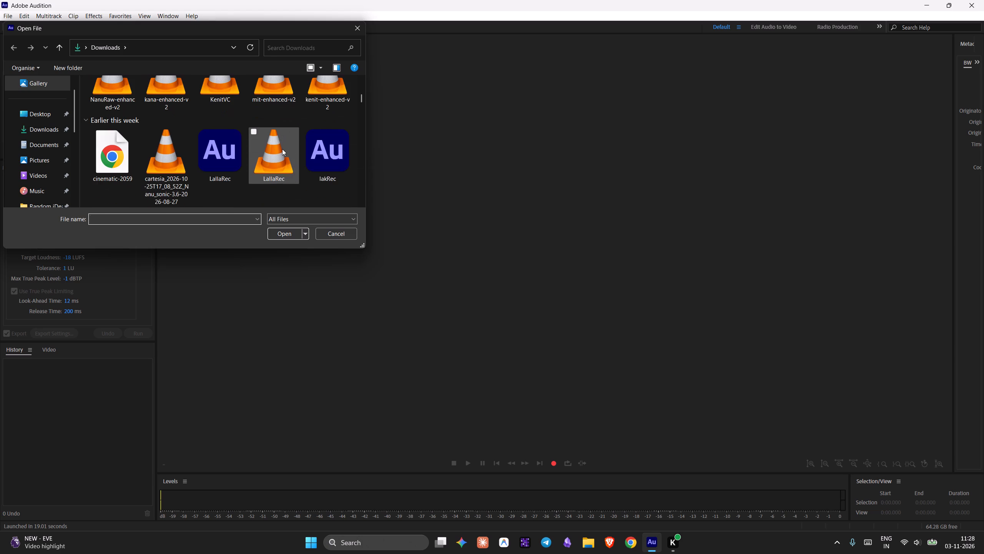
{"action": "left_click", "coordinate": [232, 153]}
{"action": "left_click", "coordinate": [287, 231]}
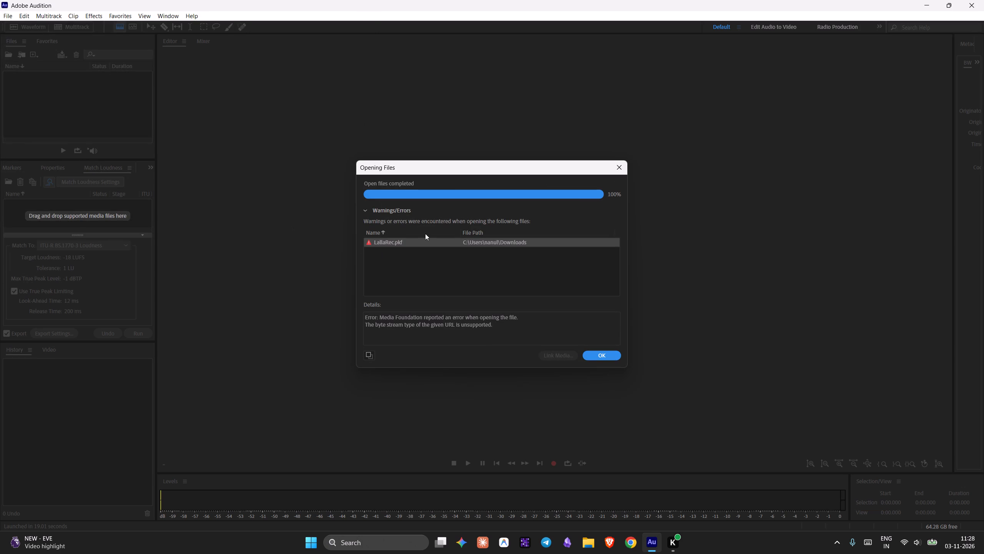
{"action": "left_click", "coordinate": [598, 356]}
Open the LallaRec.wav recording from the Downloads folder.
{"action": "left_click", "coordinate": [6, 14]}
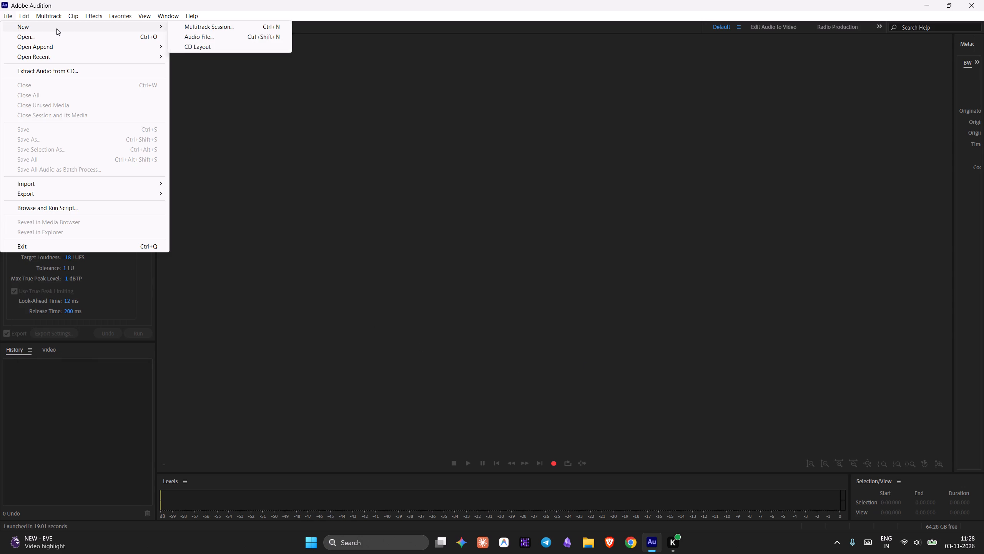
{"action": "left_click", "coordinate": [76, 40]}
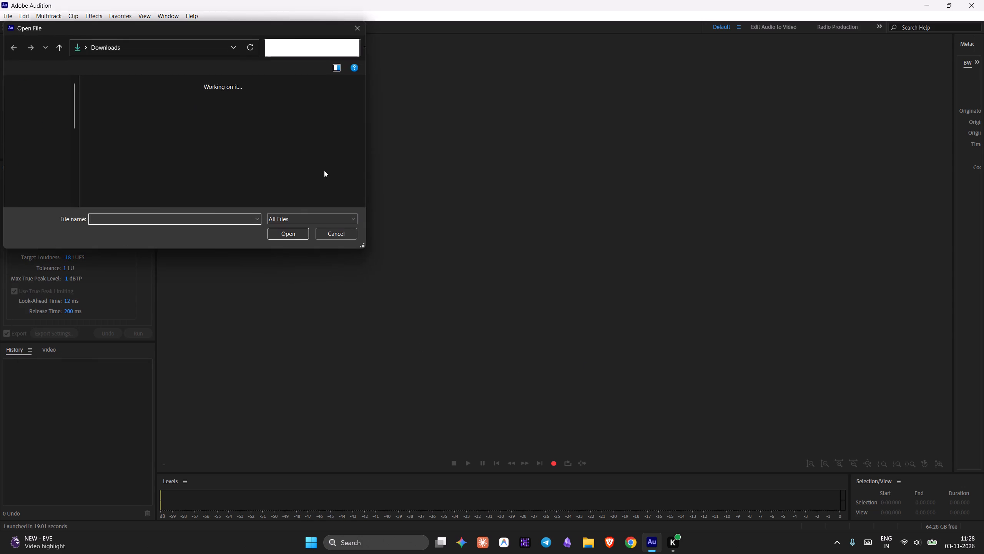
{"action": "scroll", "coordinate": [200, 167], "scroll_direction": "down", "scroll_amount": 2}
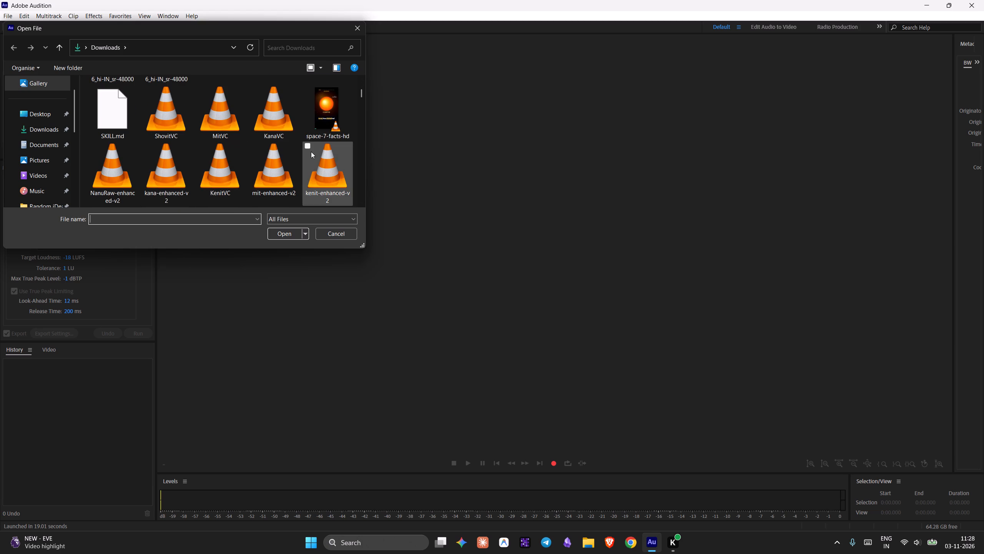
{"action": "scroll", "coordinate": [311, 152], "scroll_direction": "down", "scroll_amount": 2}
{"action": "scroll", "coordinate": [273, 174], "scroll_direction": "up", "scroll_amount": 2}
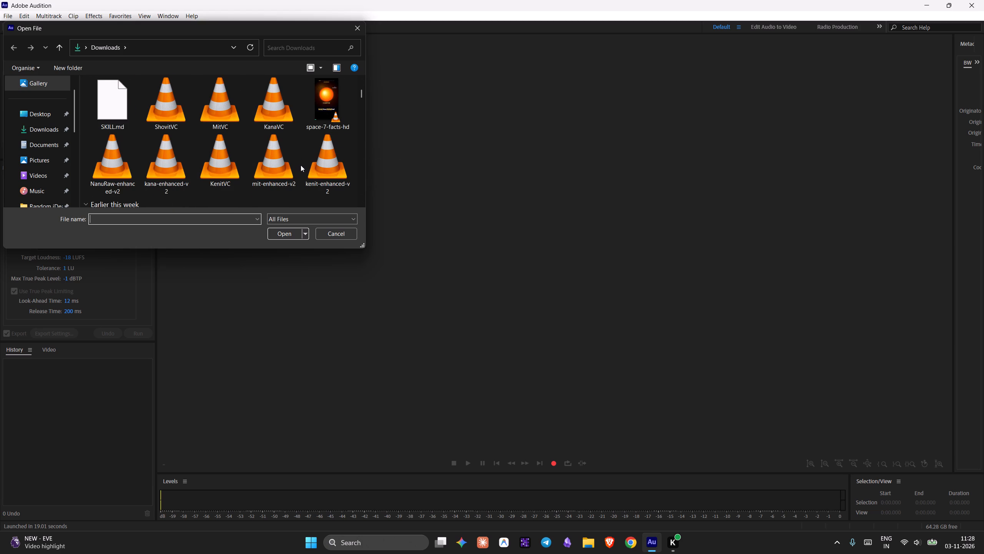
{"action": "scroll", "coordinate": [301, 165], "scroll_direction": "up", "scroll_amount": 2}
{"action": "scroll", "coordinate": [201, 166], "scroll_direction": "down", "scroll_amount": 2}
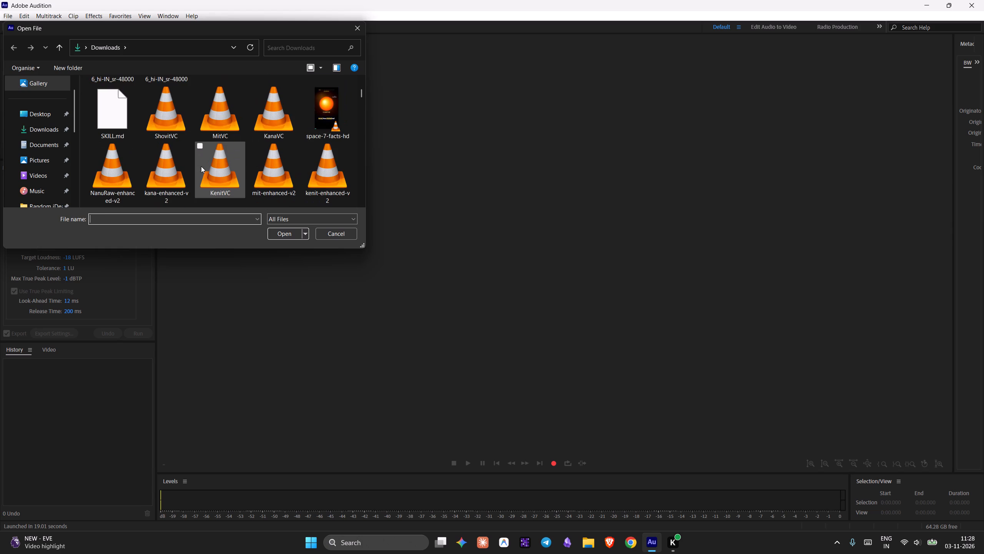
{"action": "scroll", "coordinate": [201, 166], "scroll_direction": "down", "scroll_amount": 2}
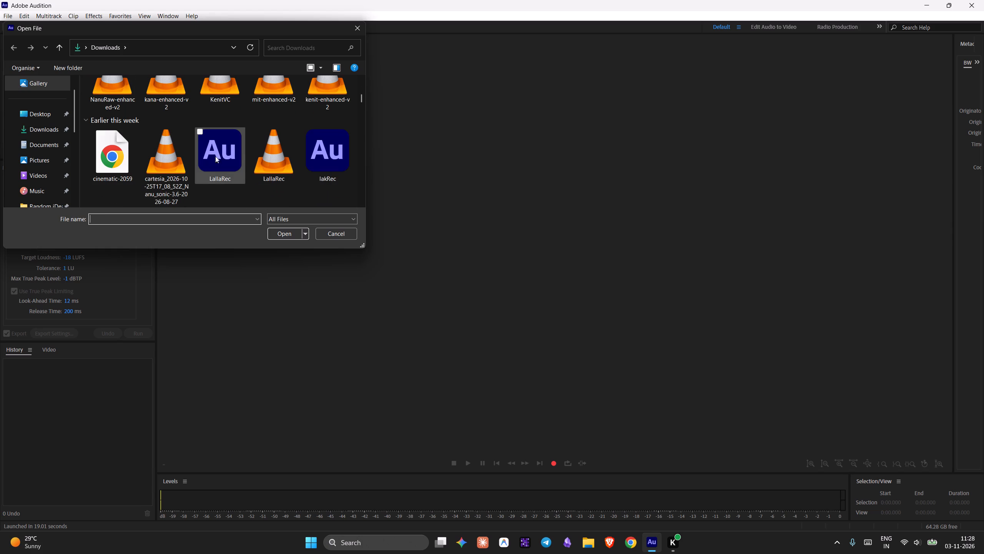
{"action": "left_click", "coordinate": [269, 150]}
{"action": "left_click", "coordinate": [282, 231]}
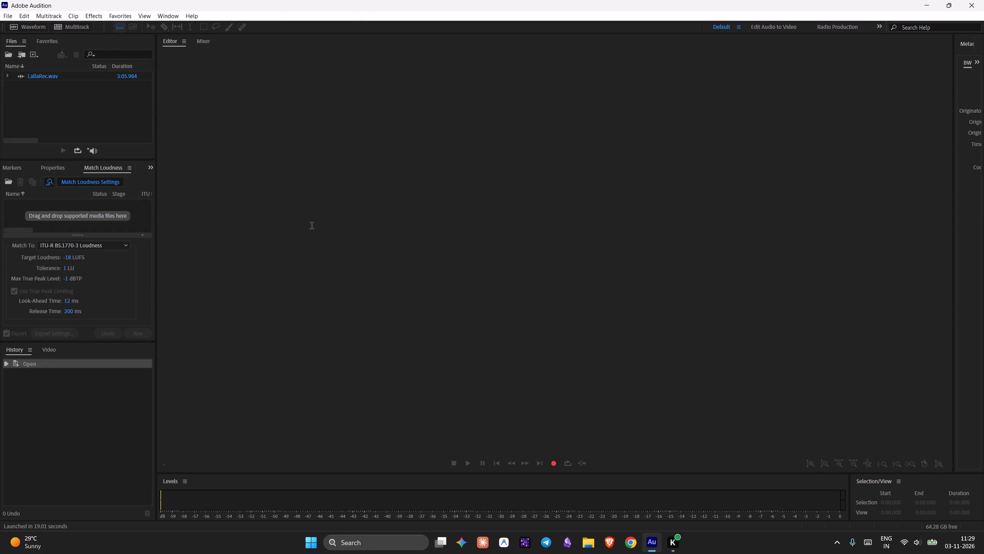
Start playing the recording and enlarge the waveform display so that it takes up most of the editor above the spectrogram.
{"action": "key", "text": "space"}
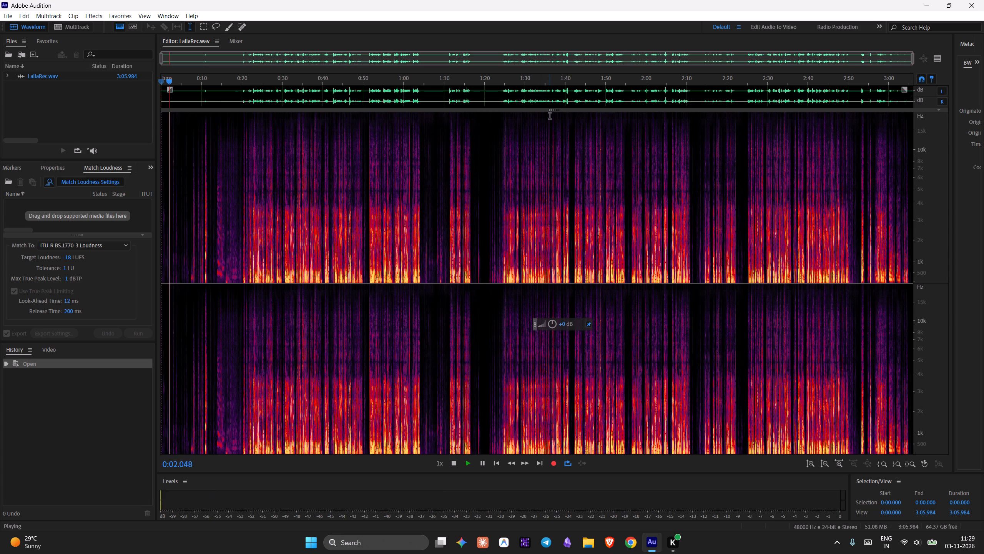
{"action": "left_click_drag", "start_coordinate": [552, 111], "coordinate": [552, 159]}
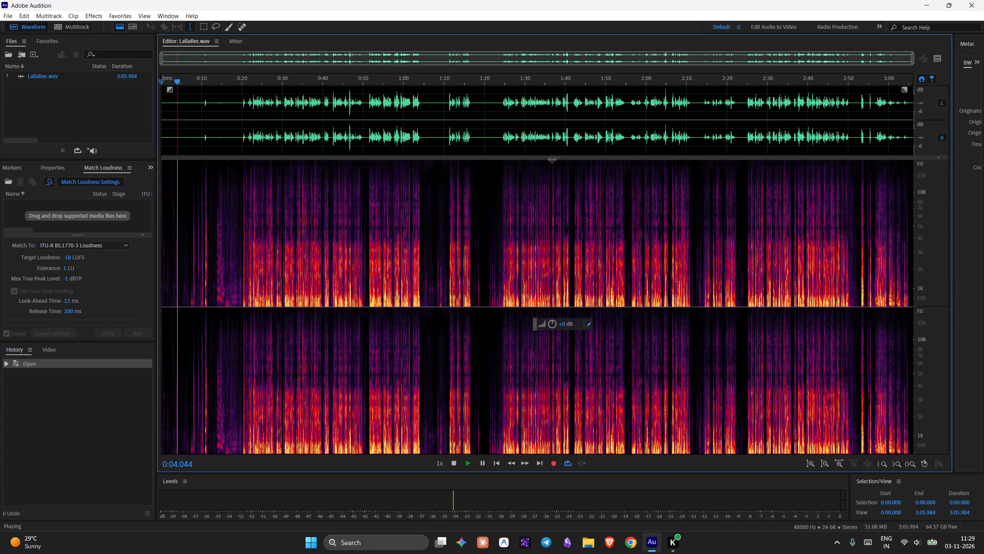
{"action": "left_click_drag", "start_coordinate": [552, 159], "coordinate": [558, 340]}
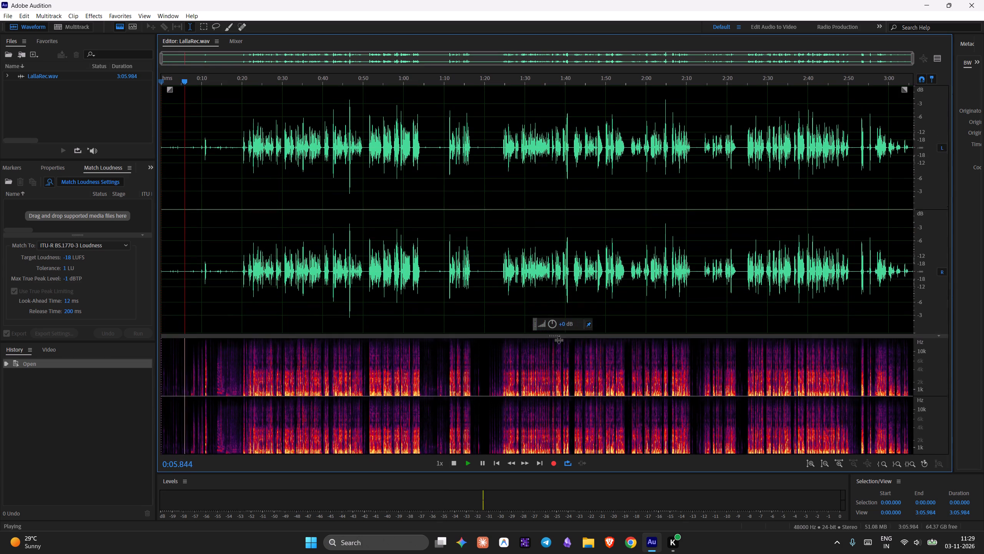
{"action": "left_click_drag", "start_coordinate": [558, 340], "coordinate": [560, 347]}
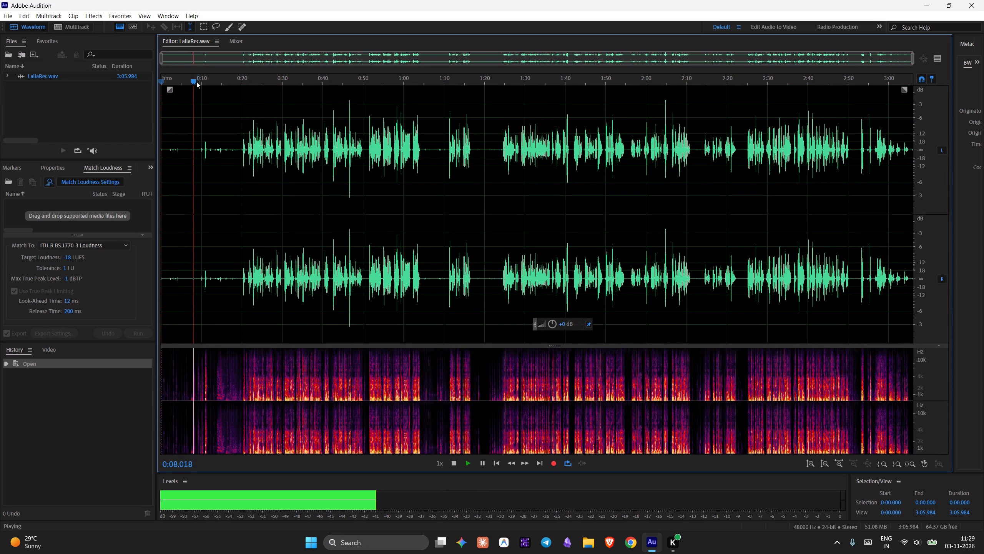
Listen to the recording from about 0:19, replaying from about 0:21, to locate where the wanted speech starts.
{"action": "left_click_drag", "start_coordinate": [195, 81], "coordinate": [238, 101]}
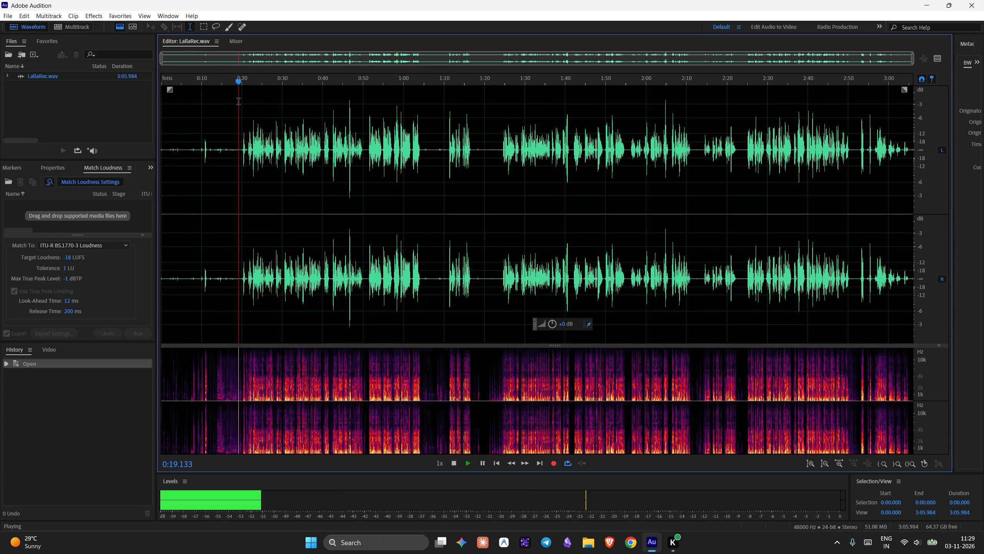
{"action": "key", "text": "space"}
{"action": "key", "text": "space"}
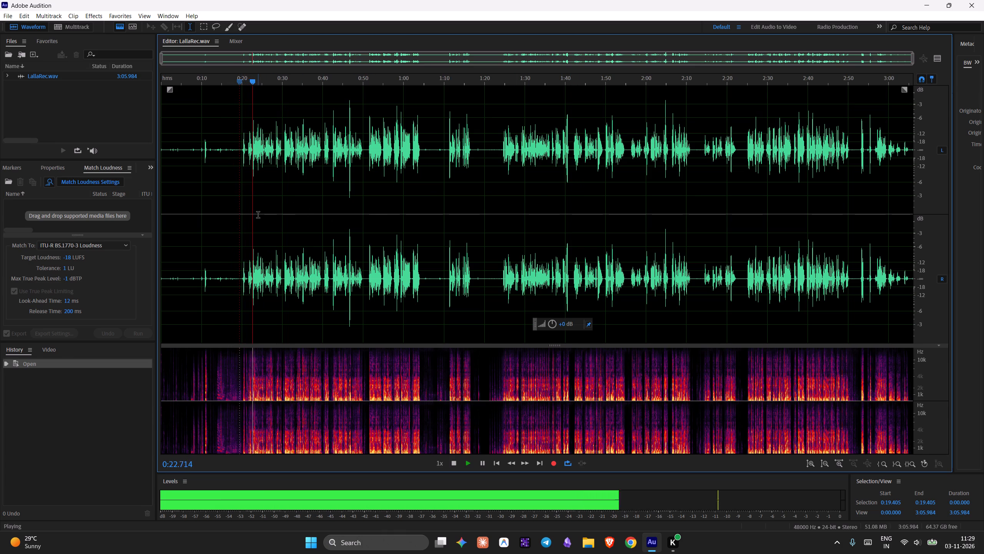
{"action": "scroll", "coordinate": [258, 215], "scroll_direction": "up", "scroll_amount": 8}
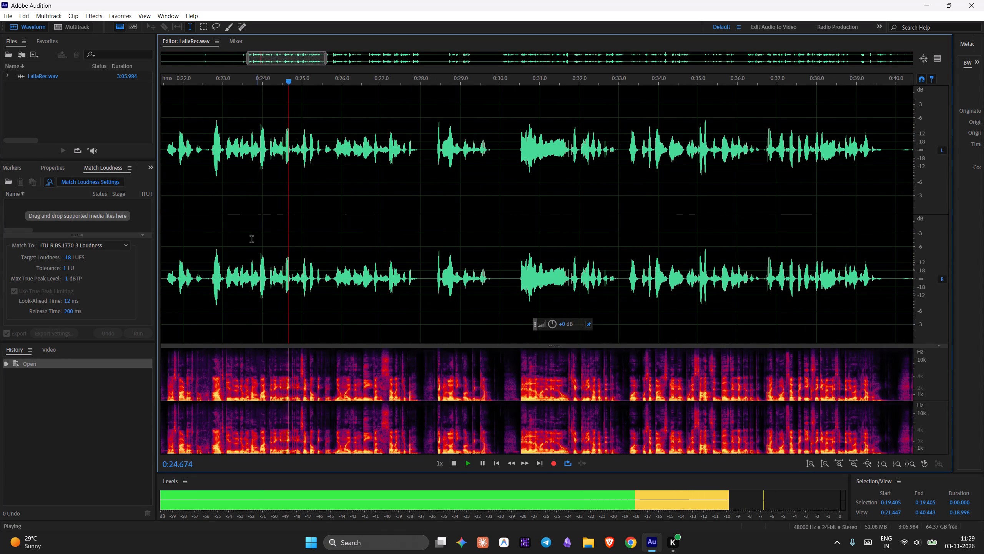
{"action": "scroll", "coordinate": [204, 190], "scroll_direction": "down", "scroll_amount": 1}
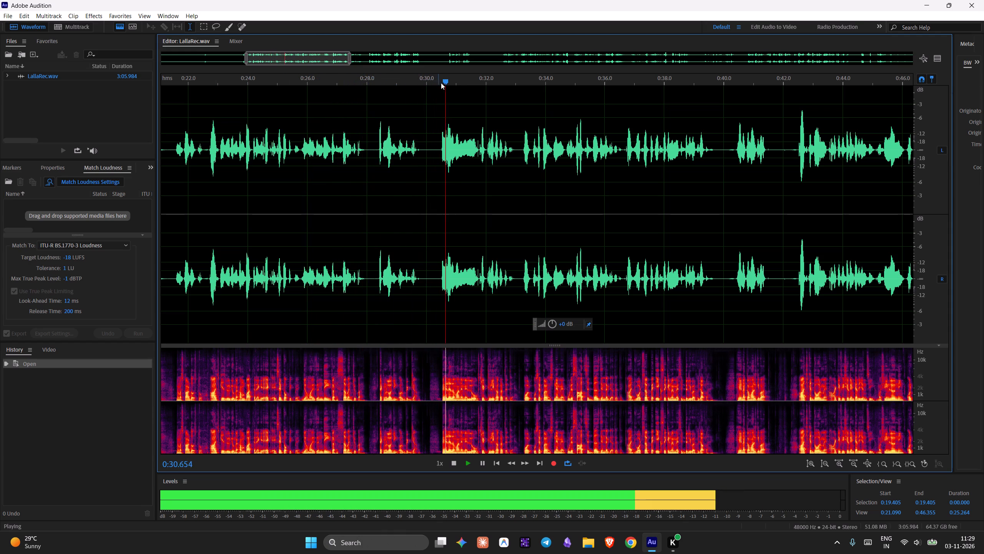
{"action": "key", "text": "space"}
{"action": "left_click_drag", "start_coordinate": [455, 80], "coordinate": [161, 157]}
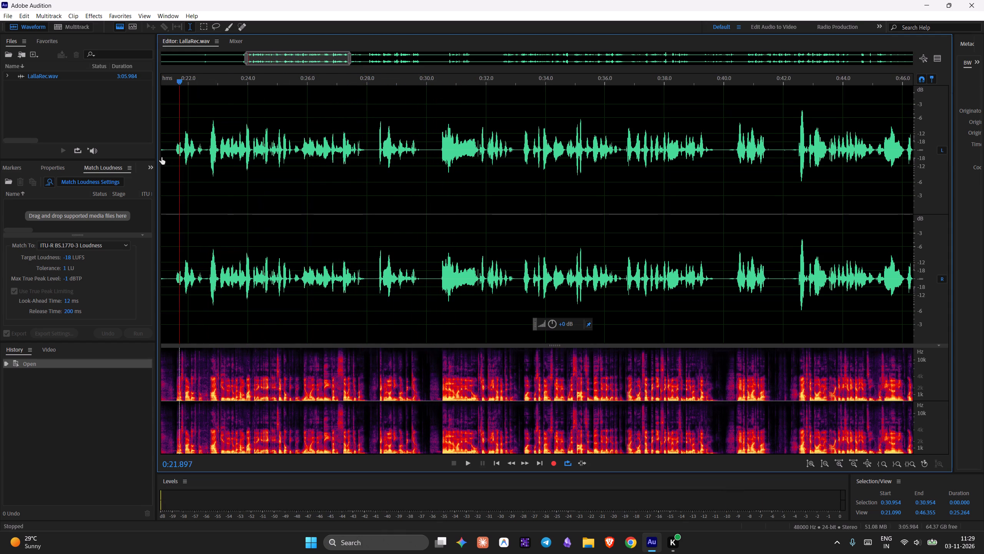
{"action": "left_click_drag", "start_coordinate": [161, 157], "coordinate": [206, 150]}
{"action": "key", "text": "space"}
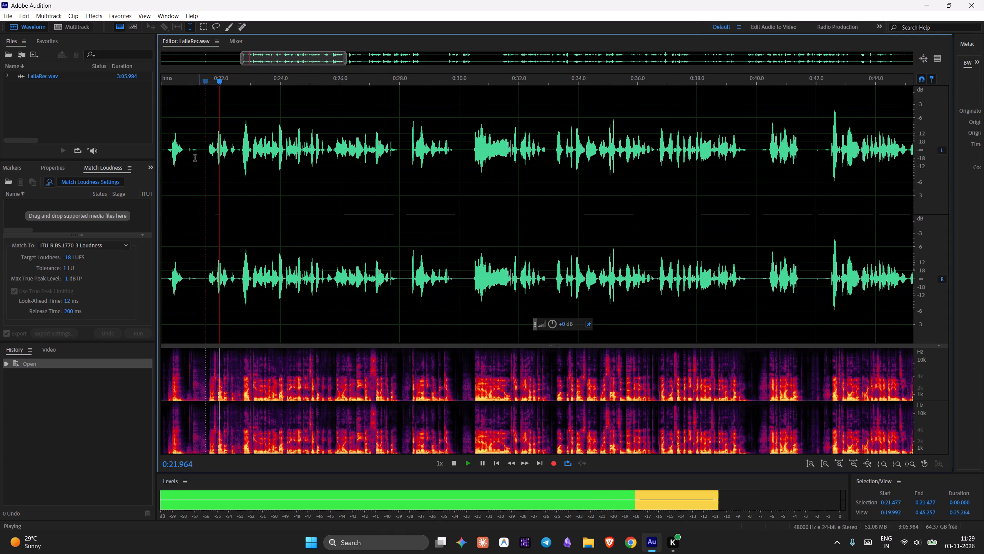
{"action": "scroll", "coordinate": [193, 160], "scroll_direction": "up", "scroll_amount": 4}
{"action": "key", "text": "space"}
{"action": "left_click_drag", "start_coordinate": [357, 81], "coordinate": [358, 81]}
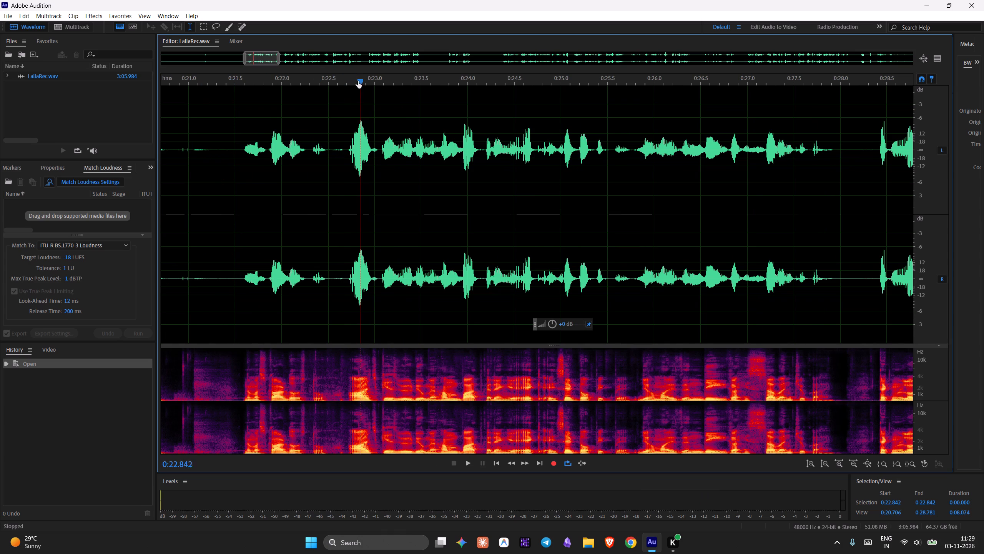
Delete the opening section of the recording, from 0:00 to about 0:21.575, right before the first wanted phrase.
{"action": "left_click_drag", "start_coordinate": [358, 81], "coordinate": [238, 117]}
{"action": "left_click_drag", "start_coordinate": [246, 162], "coordinate": [0, 239]}
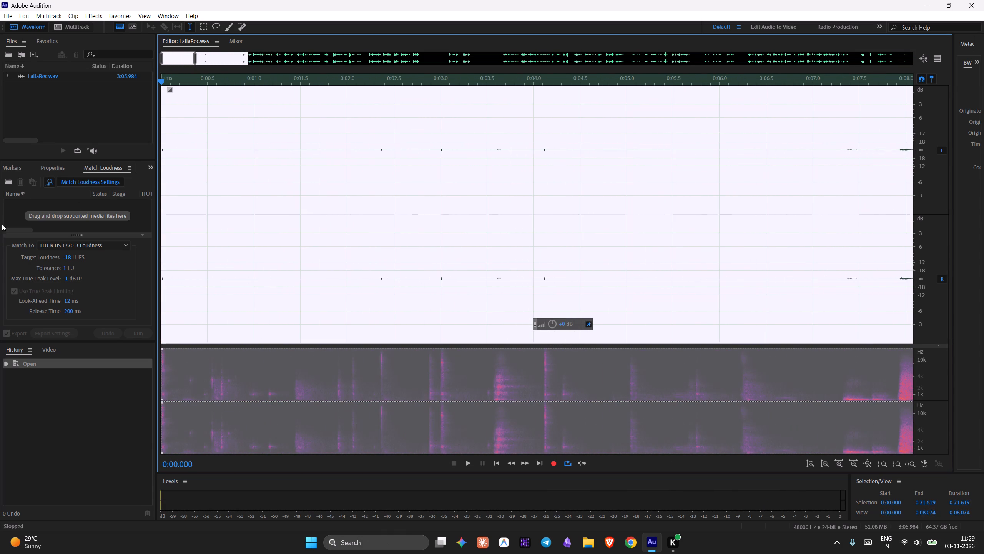
{"action": "left_click_drag", "start_coordinate": [179, 58], "coordinate": [257, 56]}
{"action": "left_click_drag", "start_coordinate": [334, 175], "coordinate": [330, 175]}
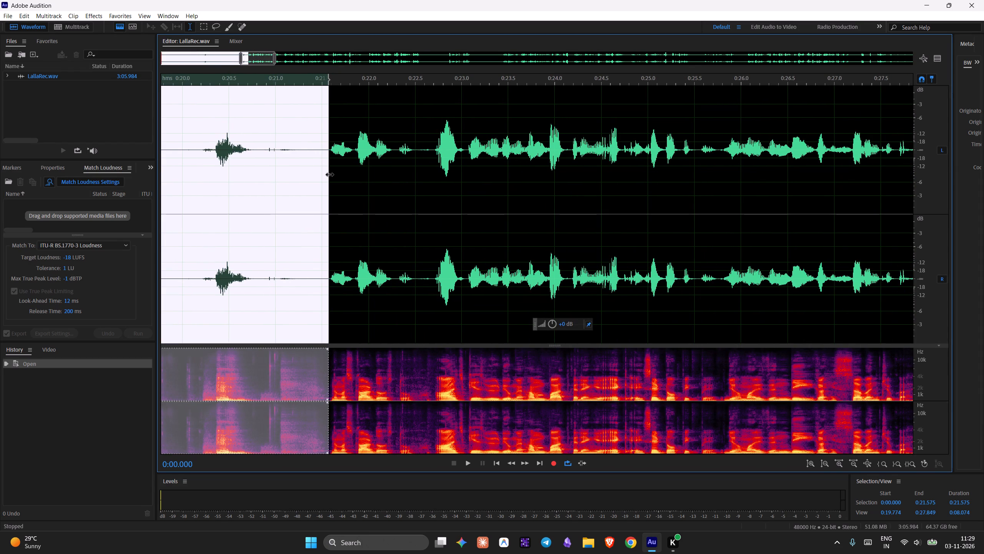
{"action": "key", "text": "Delete"}
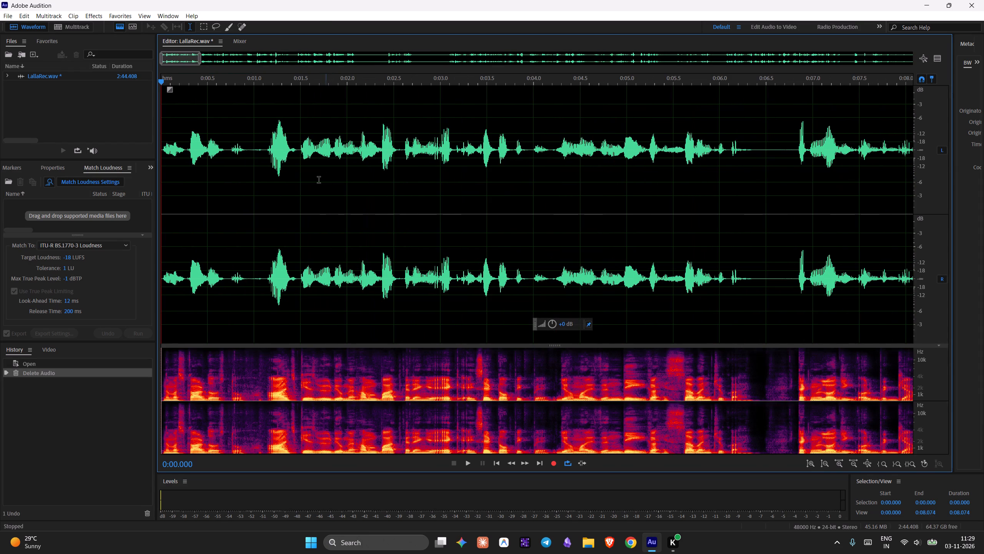
Play the recording from its new start and delete the silent pause from about 0:06.44 to 0:06.75.
{"action": "key", "text": "space"}
{"action": "scroll", "coordinate": [302, 163], "scroll_direction": "down", "scroll_amount": 2}
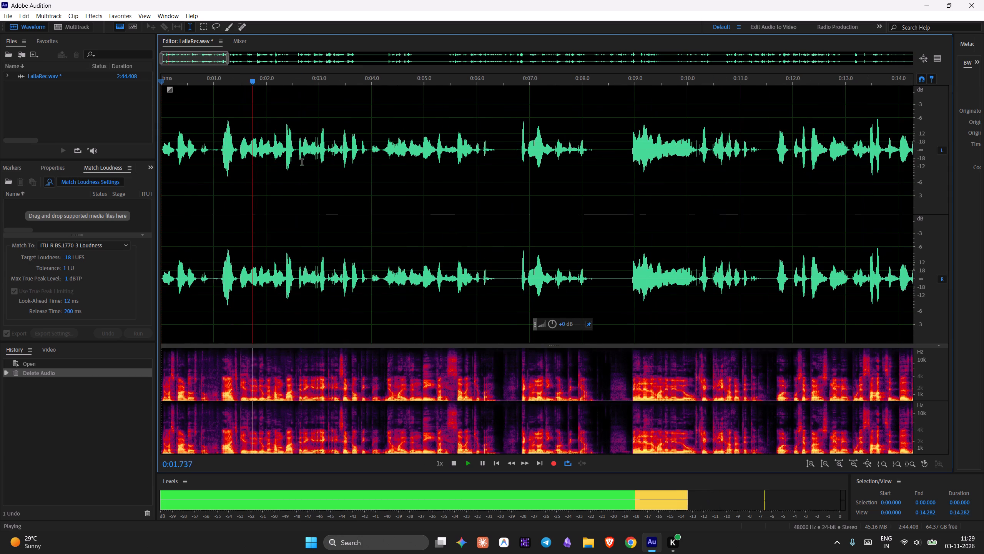
{"action": "scroll", "coordinate": [342, 180], "scroll_direction": "down", "scroll_amount": 2}
{"action": "scroll", "coordinate": [377, 165], "scroll_direction": "up", "scroll_amount": 2}
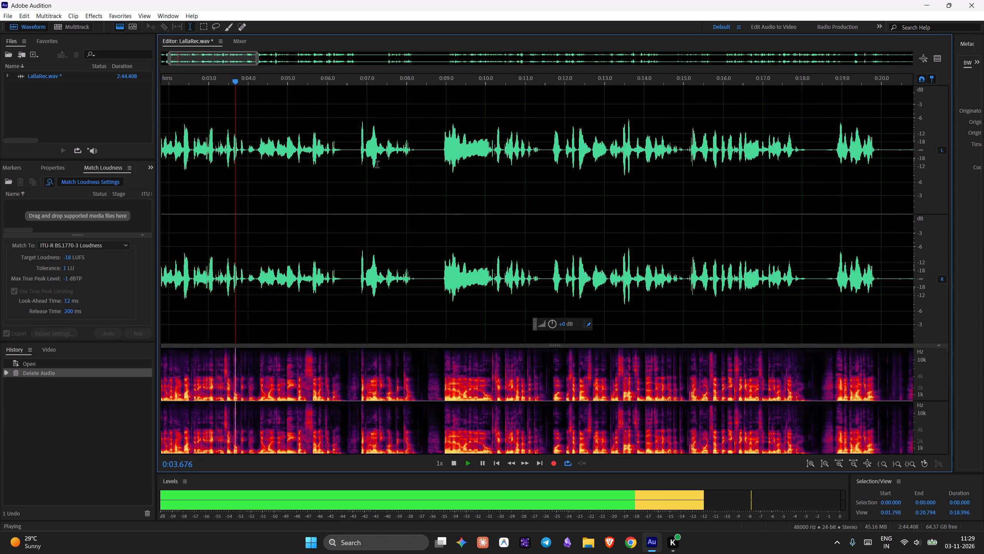
{"action": "scroll", "coordinate": [377, 165], "scroll_direction": "up", "scroll_amount": 1}
{"action": "scroll", "coordinate": [331, 108], "scroll_direction": "down", "scroll_amount": 1}
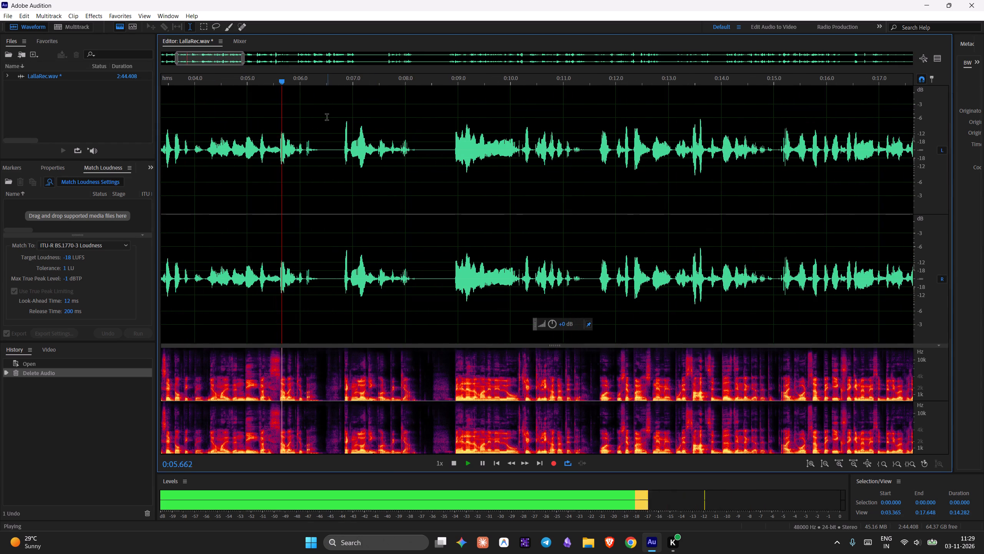
{"action": "scroll", "coordinate": [335, 152], "scroll_direction": "up", "scroll_amount": 2}
{"action": "key", "text": "space"}
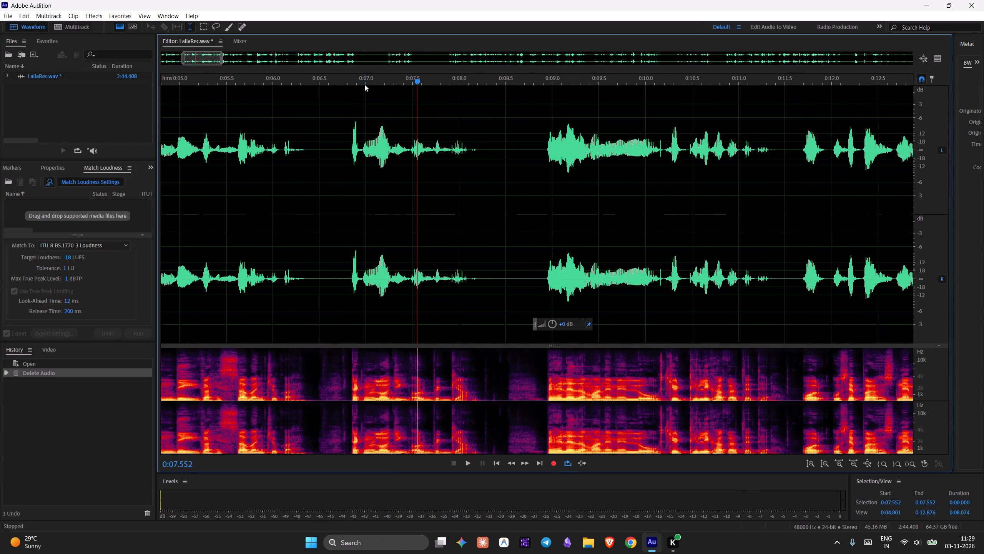
{"action": "left_click", "coordinate": [329, 76]}
{"action": "left_click_drag", "start_coordinate": [342, 153], "coordinate": [315, 158]}
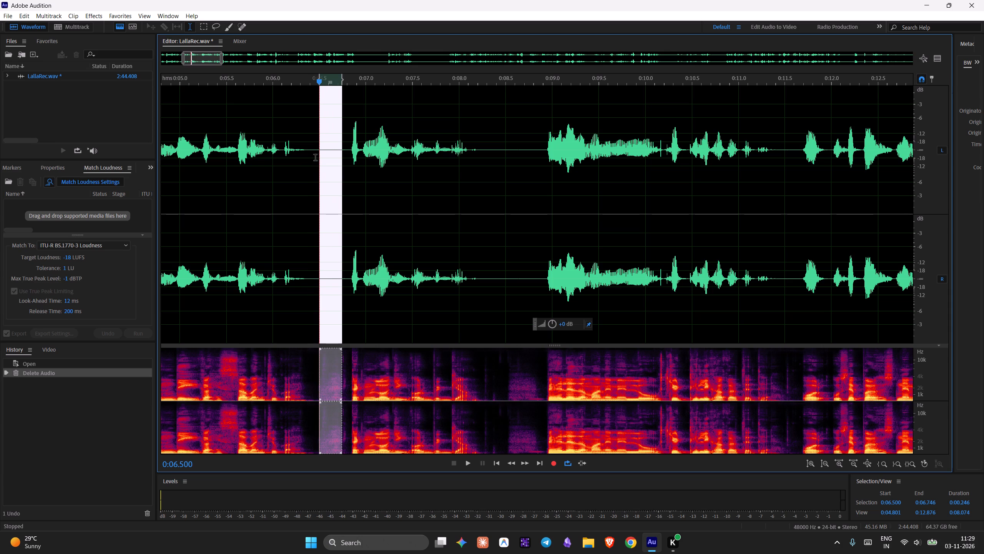
{"action": "left_click_drag", "start_coordinate": [315, 158], "coordinate": [314, 159]}
{"action": "key", "text": "Delete"}
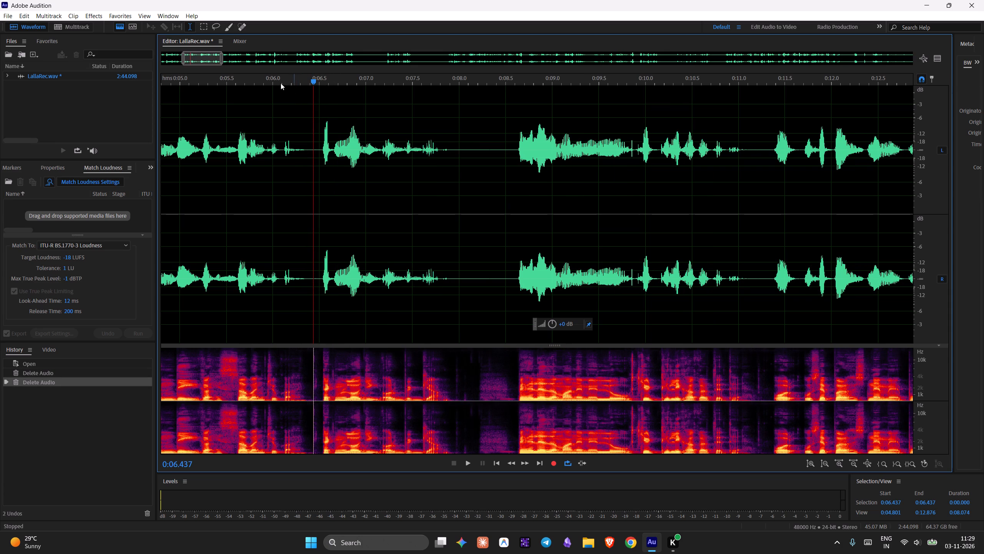
Replay from about 0:05.8 to check how the speech sounds across the cut at 0:06.44.
{"action": "left_click", "coordinate": [256, 78]}
{"action": "key", "text": "space"}
{"action": "key", "text": "space"}
{"action": "key", "text": "space"}
{"action": "key", "text": "space"}
{"action": "key", "text": "space"}
{"action": "key", "text": "space"}
{"action": "key", "text": "space"}
{"action": "key", "text": "space"}
{"action": "key", "text": "space"}
{"action": "key", "text": "space"}
{"action": "key", "text": "space"}
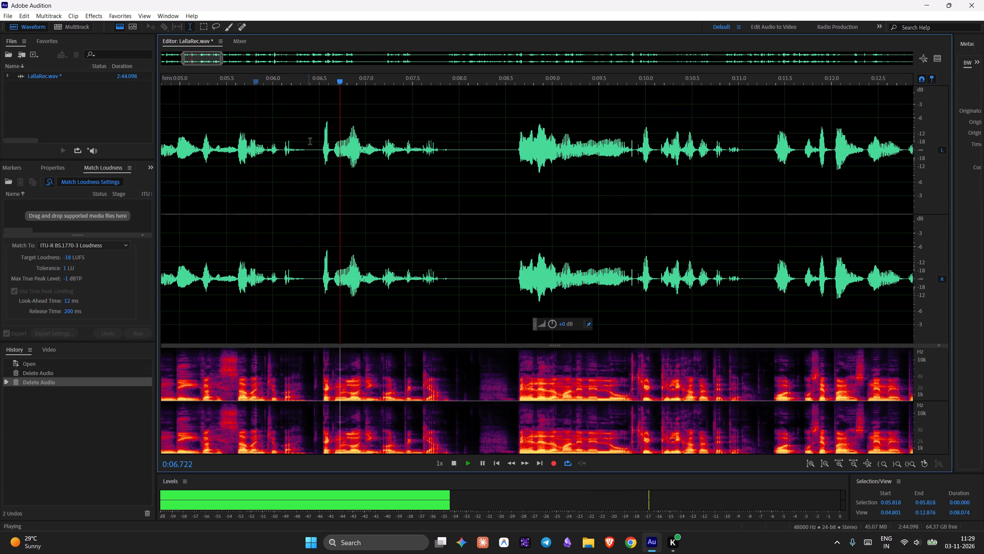
{"action": "key", "text": "space"}
{"action": "key", "text": "space"}
{"action": "key", "text": "space"}
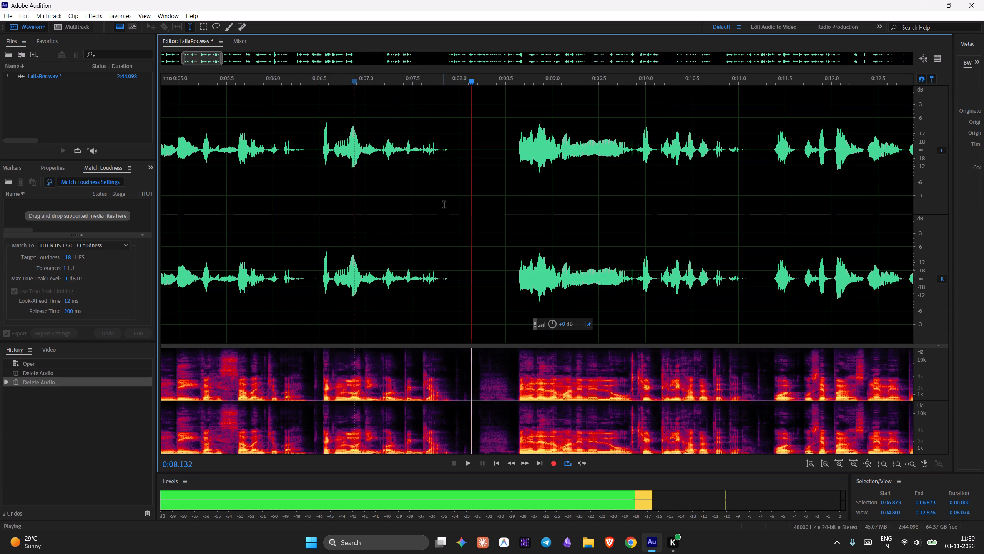
Replay from about 0:07.77 and delete the silent pause from about 0:07.89 to 0:08.42.
{"action": "left_click", "coordinate": [447, 203]}
{"action": "left_click", "coordinate": [438, 87]}
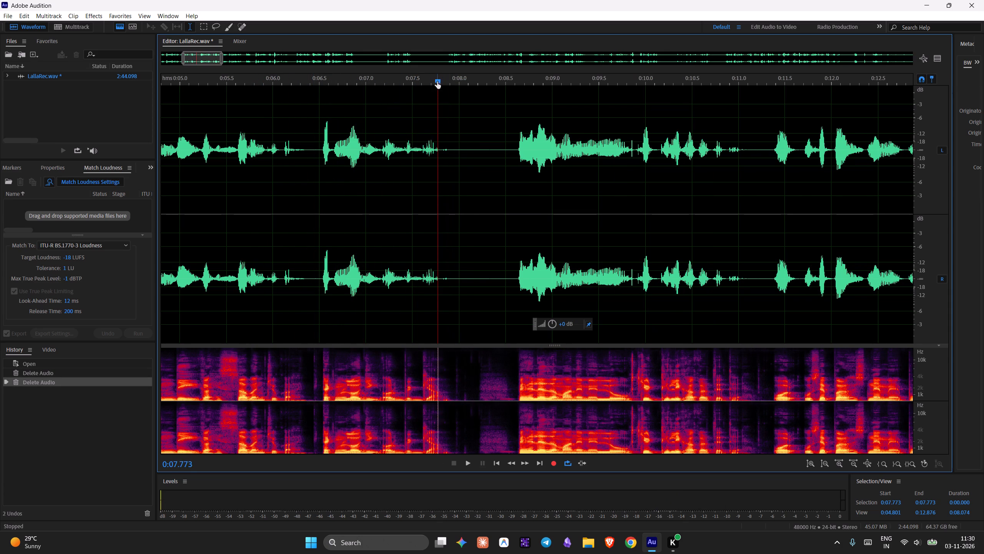
{"action": "key", "text": "space"}
{"action": "key", "text": "space"}
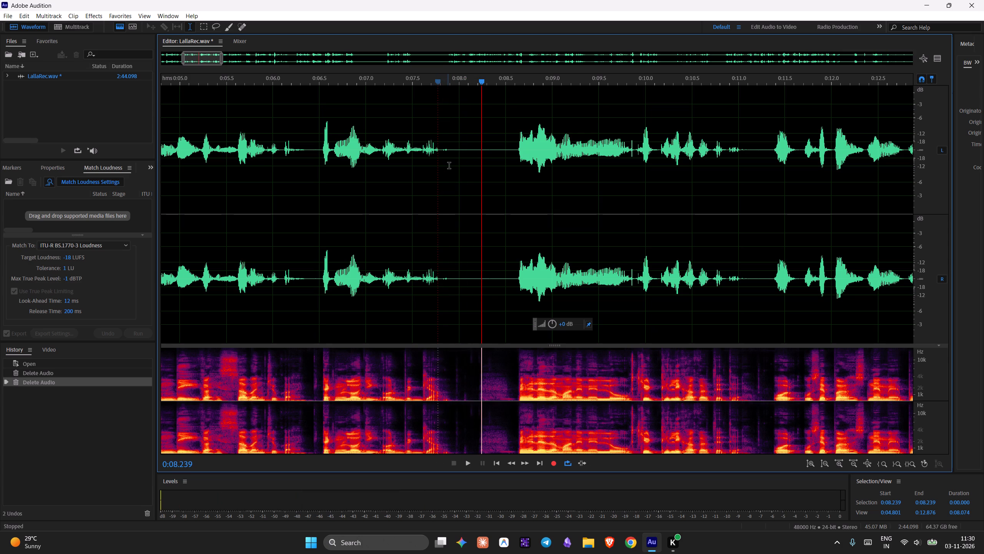
{"action": "left_click_drag", "start_coordinate": [449, 166], "coordinate": [499, 188]}
{"action": "key", "text": "Delete"}
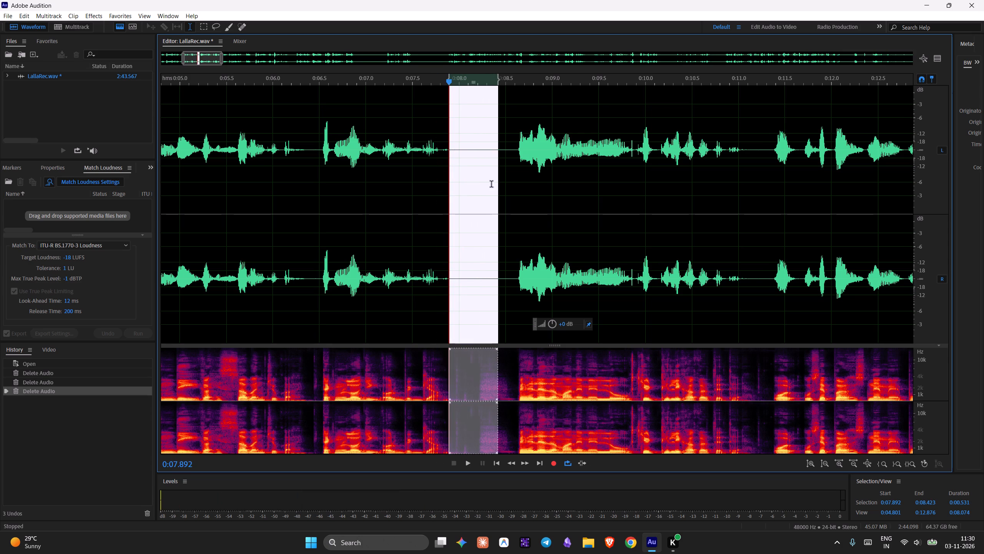
Replay from about 0:07.4 to check the cut at 0:07.89 and listen on through the following phrases.
{"action": "left_click", "coordinate": [403, 85]}
{"action": "key", "text": "space"}
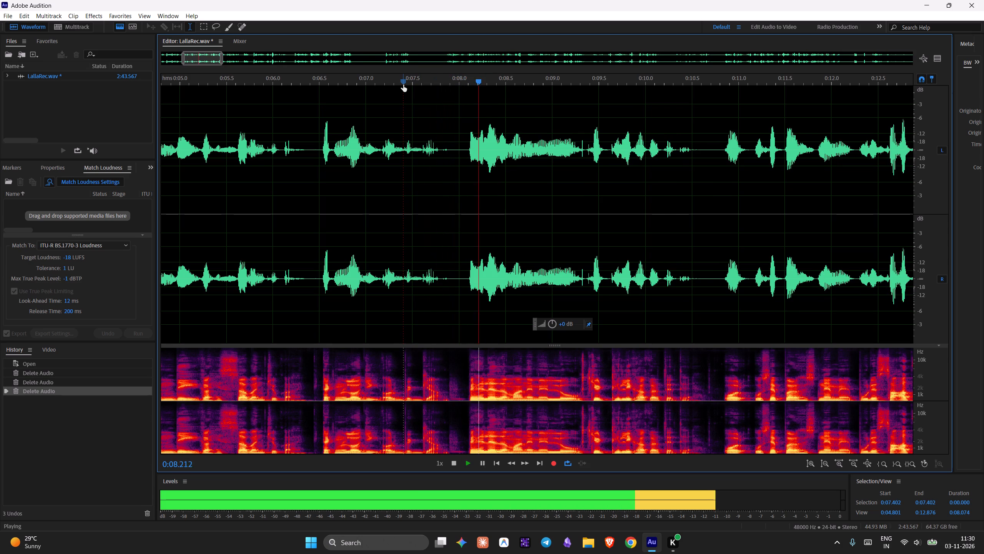
{"action": "scroll", "coordinate": [608, 178], "scroll_direction": "down", "scroll_amount": 4}
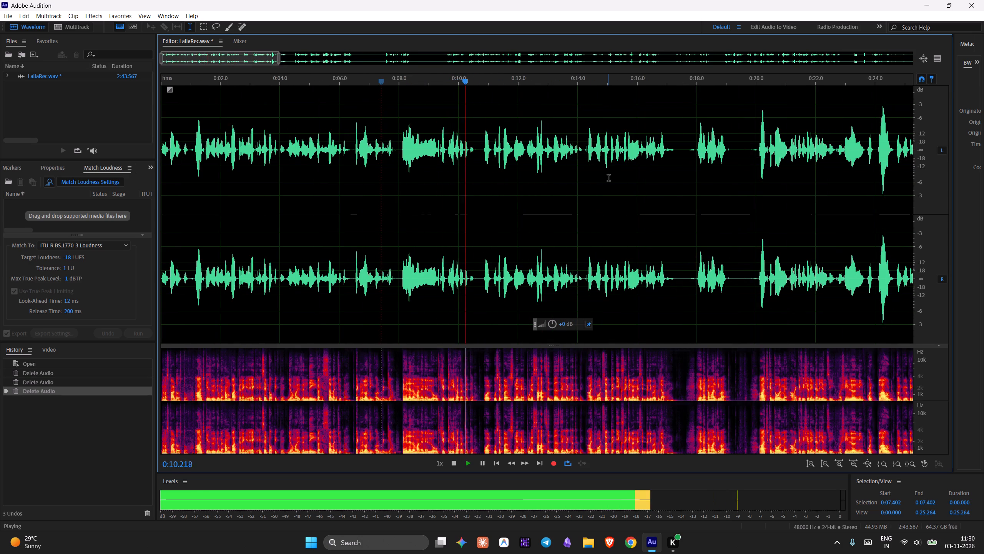
{"action": "scroll", "coordinate": [545, 176], "scroll_direction": "down", "scroll_amount": 2}
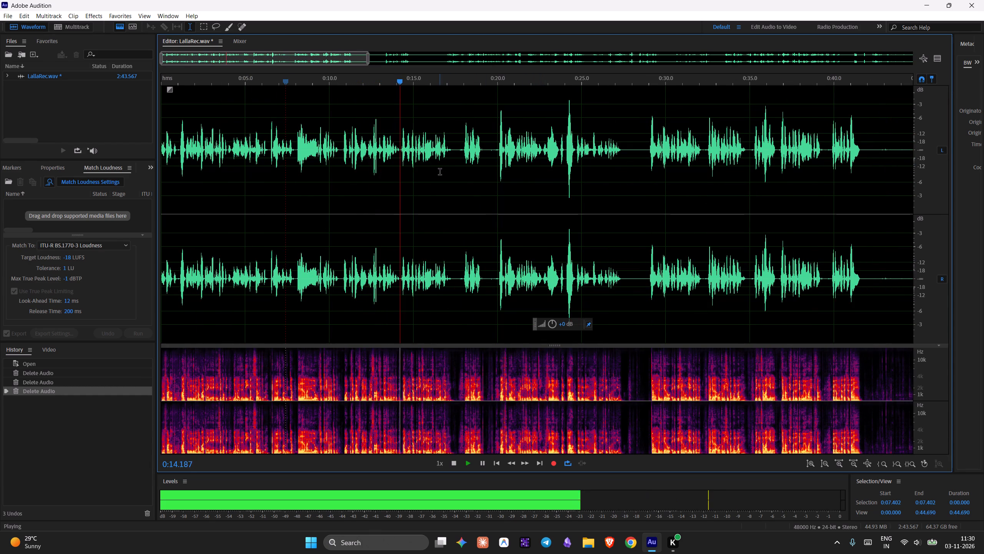
Listen up to the gap after 0:17 and delete the silent pause from about 0:17.28 to 0:17.84.
{"action": "scroll", "coordinate": [480, 167], "scroll_direction": "up", "scroll_amount": 1}
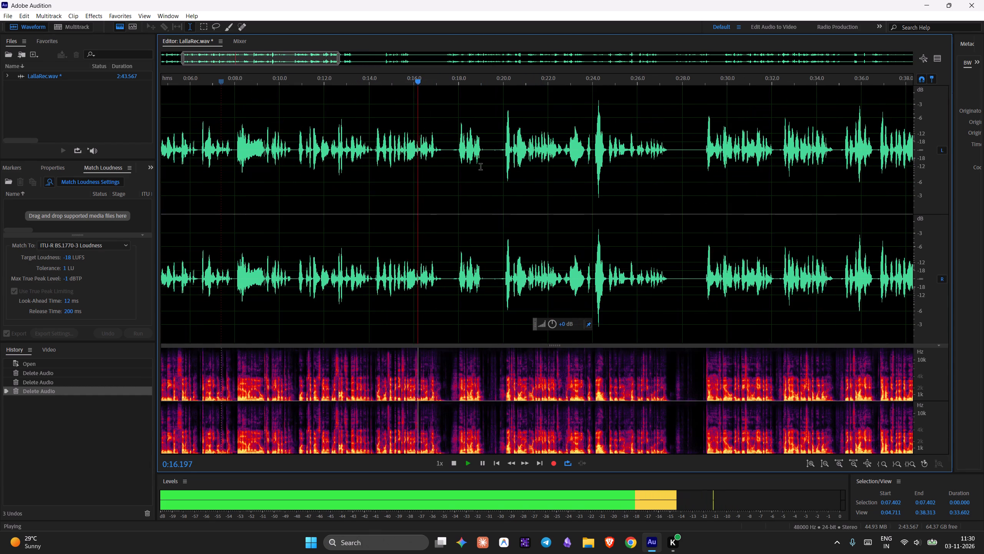
{"action": "scroll", "coordinate": [480, 167], "scroll_direction": "up", "scroll_amount": 1}
{"action": "key", "text": "space"}
{"action": "key", "text": "space"}
{"action": "key", "text": "space"}
{"action": "key", "text": "space"}
{"action": "key", "text": "space"}
{"action": "key", "text": "space"}
{"action": "key", "text": "space"}
{"action": "key", "text": "space"}
{"action": "key", "text": "space"}
{"action": "key", "text": "space"}
{"action": "key", "text": "space"}
{"action": "key", "text": "space"}
{"action": "scroll", "coordinate": [480, 167], "scroll_direction": "up", "scroll_amount": 1}
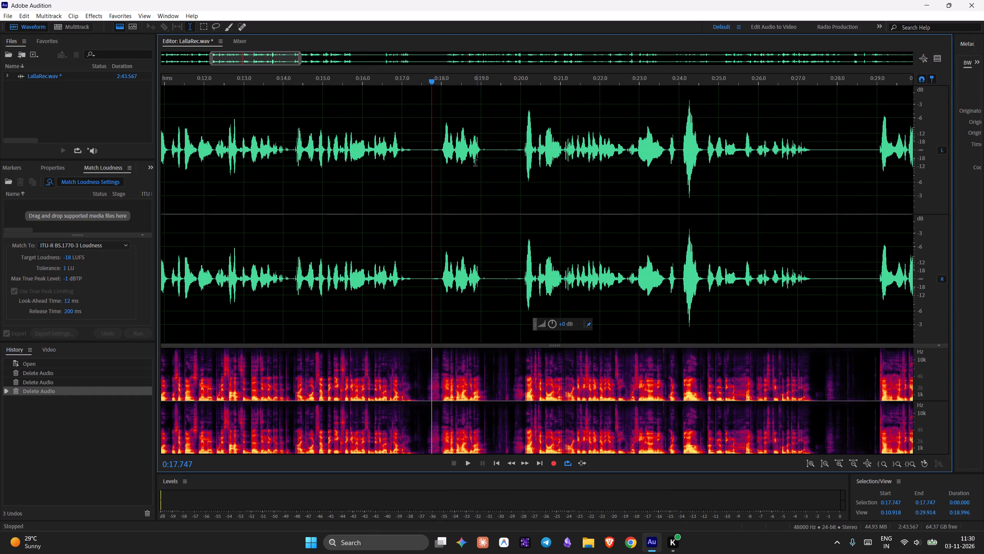
{"action": "key", "text": "space"}
{"action": "key", "text": "space"}
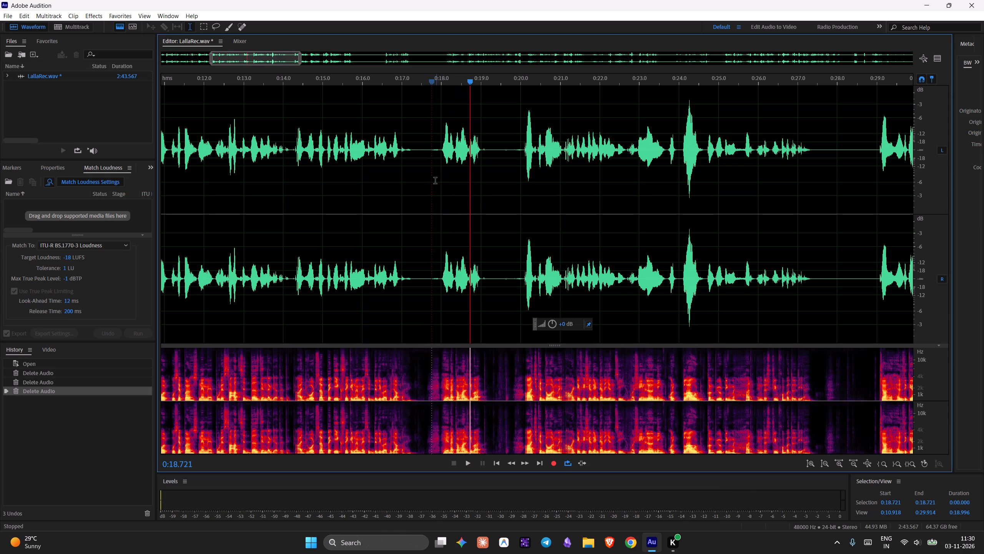
{"action": "left_click_drag", "start_coordinate": [435, 181], "coordinate": [413, 185]}
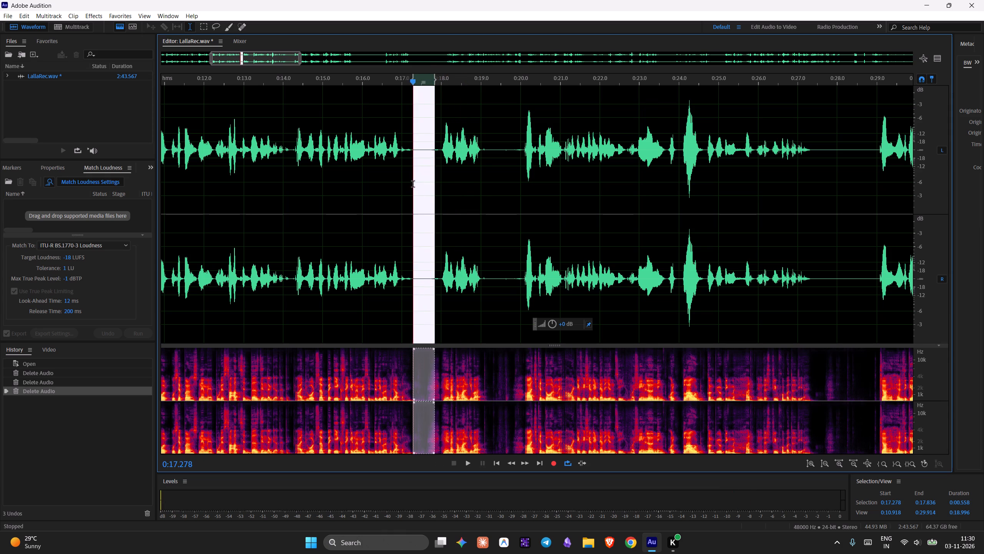
{"action": "left_click_drag", "start_coordinate": [413, 185], "coordinate": [413, 185]}
{"action": "key", "text": "Delete"}
Replay from about 0:16.1 across the last cut and delete the next pause, from about 0:18.57 to 0:19.34.
{"action": "left_click", "coordinate": [367, 83]}
{"action": "key", "text": "space"}
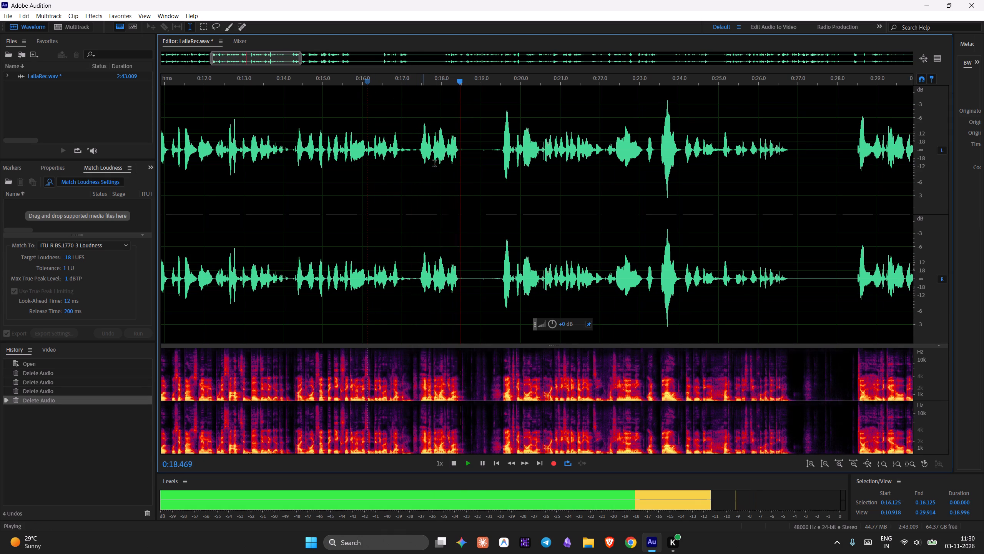
{"action": "key", "text": "space"}
{"action": "left_click_drag", "start_coordinate": [464, 179], "coordinate": [495, 200]}
{"action": "key", "text": "Delete"}
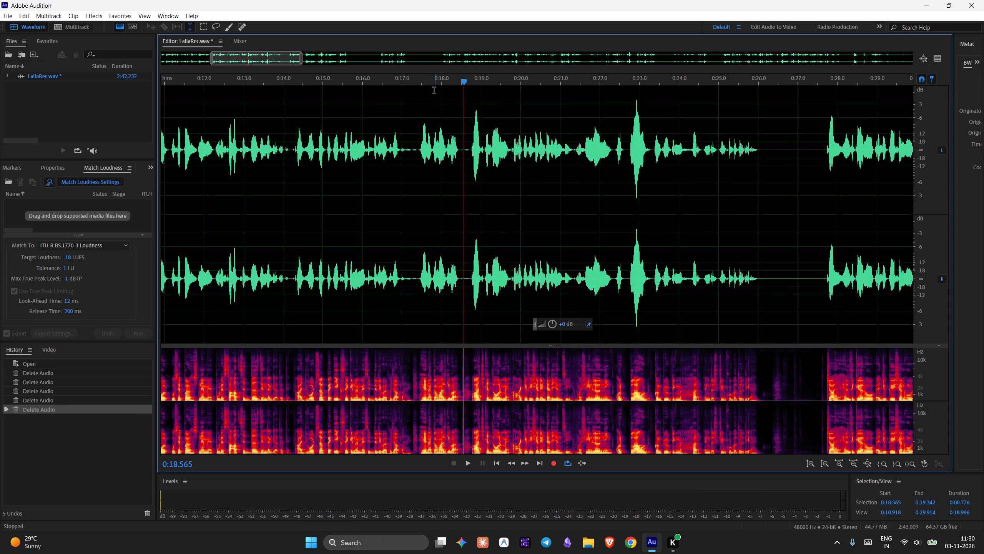
Replay from about 0:17.67 to check how the speech sounds across the cut at 0:18.57.
{"action": "left_click", "coordinate": [428, 87]}
{"action": "key", "text": "space"}
{"action": "key", "text": "space"}
{"action": "key", "text": "space"}
{"action": "key", "text": "space"}
{"action": "key", "text": "space"}
{"action": "key", "text": "space"}
{"action": "key", "text": "space"}
{"action": "key", "text": "space"}
{"action": "key", "text": "space"}
{"action": "key", "text": "space"}
{"action": "key", "text": "space"}
{"action": "key", "text": "space"}
{"action": "key", "text": "space"}
{"action": "key", "text": "space"}
{"action": "key", "text": "space"}
{"action": "key", "text": "space"}
{"action": "key", "text": "space"}
{"action": "key", "text": "space"}
{"action": "key", "text": "space"}
{"action": "key", "text": "space"}
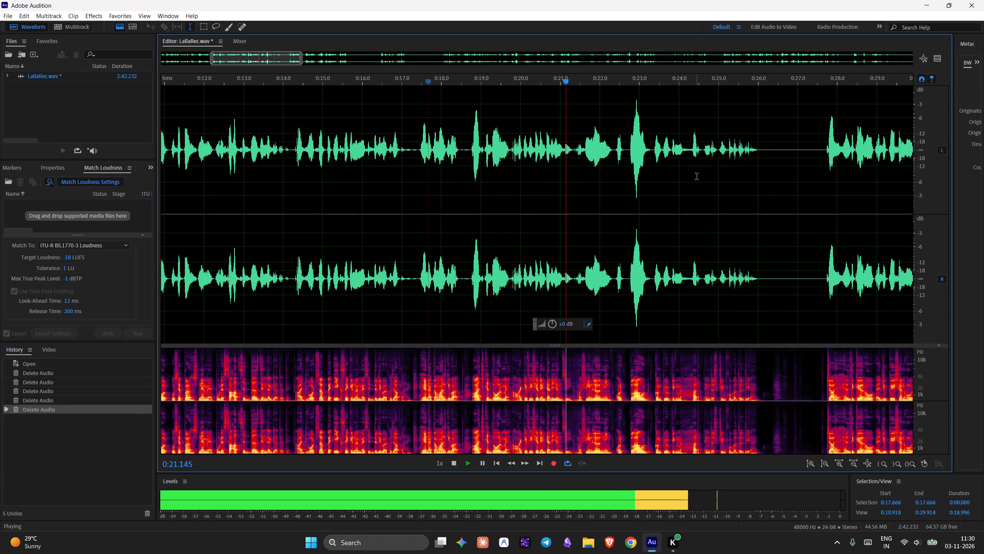
Listen up to the long gap after 0:26 and delete the silence from about 0:26.10 to 0:27.66.
{"action": "scroll", "coordinate": [684, 172], "scroll_direction": "down", "scroll_amount": 2}
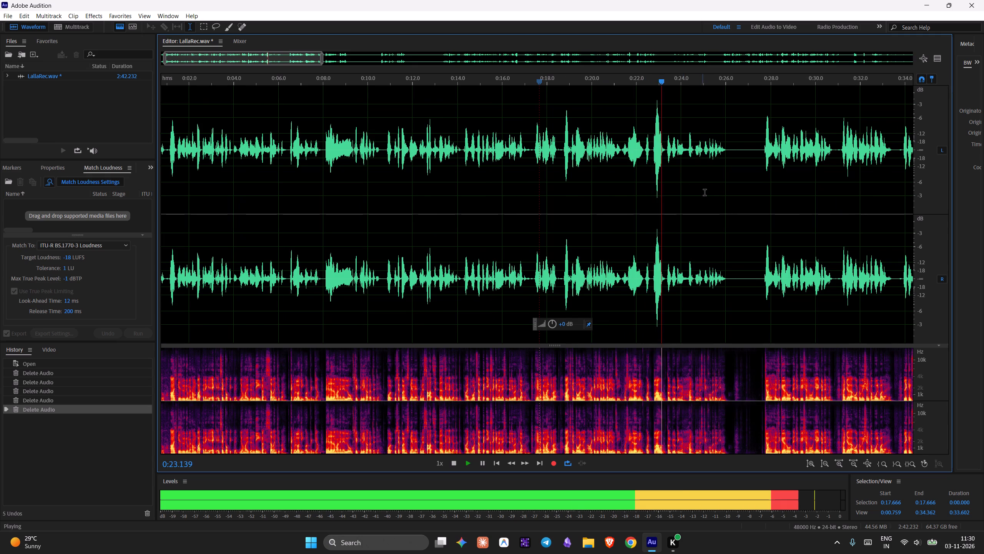
{"action": "scroll", "coordinate": [717, 189], "scroll_direction": "up", "scroll_amount": 4}
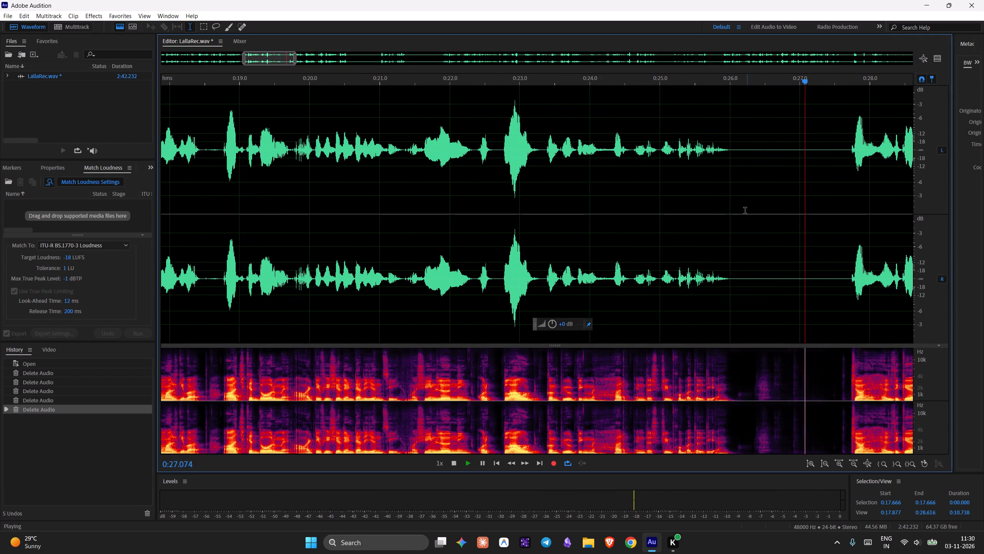
{"action": "key", "text": "space"}
{"action": "left_click_drag", "start_coordinate": [737, 275], "coordinate": [810, 288]}
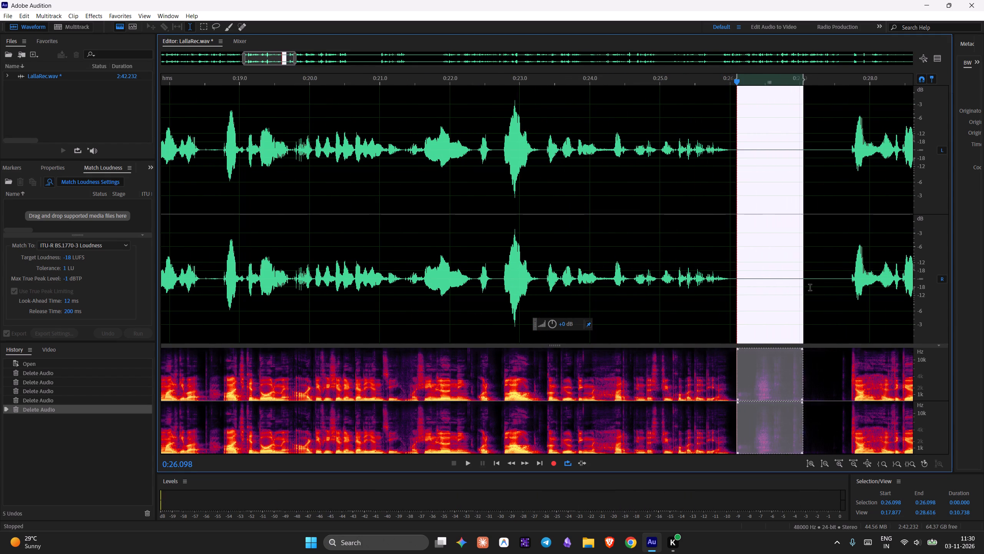
{"action": "left_click_drag", "start_coordinate": [810, 288], "coordinate": [846, 297]}
{"action": "key", "text": "Delete"}
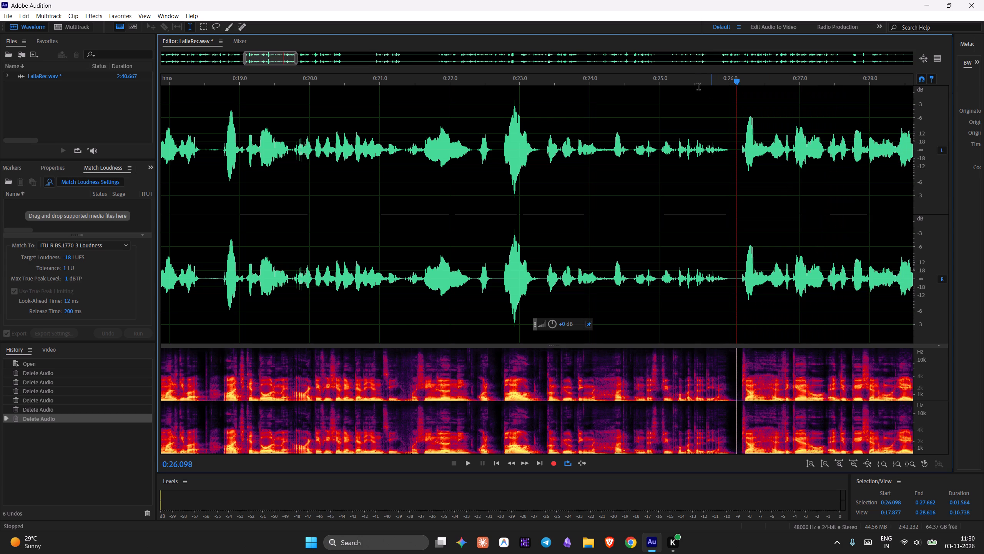
Replay from about 0:25.45 to check how the speech sounds across the cut at 0:26.10.
{"action": "left_click", "coordinate": [691, 79]}
{"action": "key", "text": "space"}
{"action": "scroll", "coordinate": [725, 187], "scroll_direction": "down", "scroll_amount": 4}
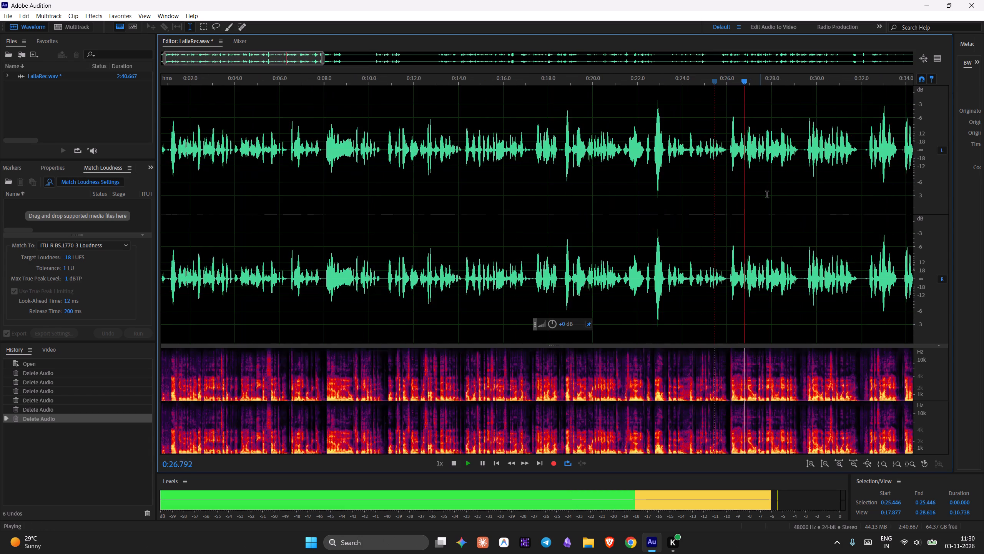
{"action": "scroll", "coordinate": [769, 194], "scroll_direction": "down", "scroll_amount": 3}
{"action": "scroll", "coordinate": [761, 222], "scroll_direction": "up", "scroll_amount": 1}
{"action": "key", "text": "space"}
{"action": "key", "text": "space"}
{"action": "key", "text": "space"}
{"action": "key", "text": "space"}
{"action": "key", "text": "space"}
{"action": "key", "text": "space"}
{"action": "key", "text": "space"}
{"action": "key", "text": "space"}
{"action": "key", "text": "space"}
{"action": "key", "text": "space"}
{"action": "key", "text": "space"}
{"action": "key", "text": "space"}
{"action": "key", "text": "space"}
{"action": "key", "text": "space"}
{"action": "key", "text": "space"}
{"action": "key", "text": "space"}
{"action": "key", "text": "space"}
{"action": "key", "text": "space"}
{"action": "key", "text": "space"}
{"action": "key", "text": "space"}
Play on from about 0:28.8 and delete the short pause from about 0:31.9 to 0:32.1.
{"action": "left_click_drag", "start_coordinate": [471, 57], "coordinate": [509, 67]}
{"action": "key", "text": "space"}
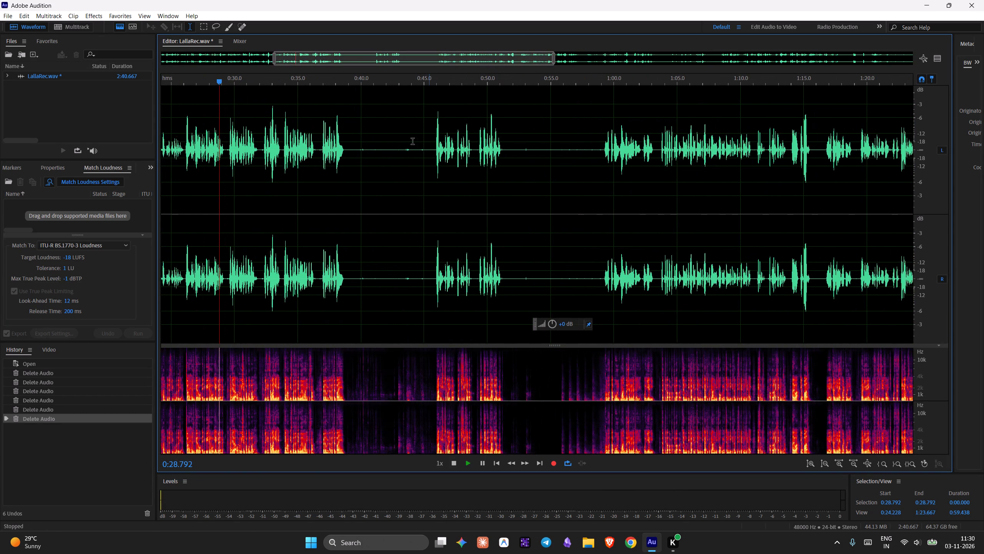
{"action": "scroll", "coordinate": [256, 156], "scroll_direction": "up", "scroll_amount": 1}
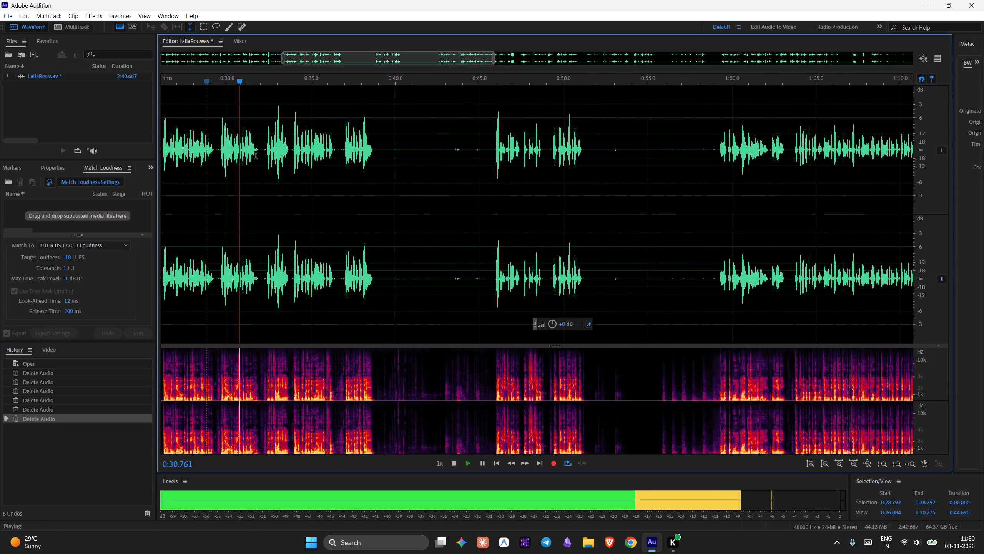
{"action": "scroll", "coordinate": [256, 156], "scroll_direction": "up", "scroll_amount": 3}
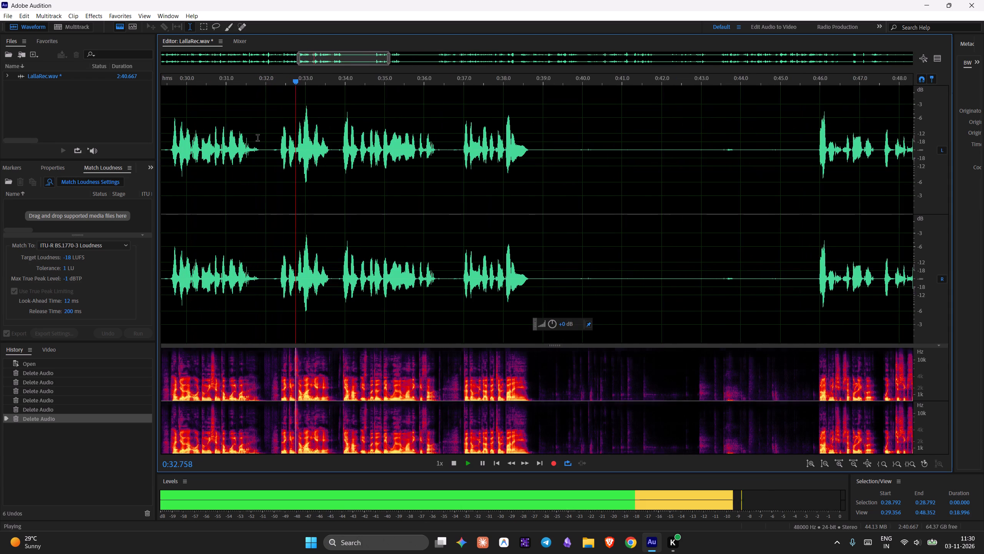
{"action": "key", "text": "space"}
{"action": "key", "text": "space"}
{"action": "key", "text": "space"}
{"action": "key", "text": "space"}
{"action": "key", "text": "space"}
{"action": "key", "text": "space"}
{"action": "key", "text": "space"}
{"action": "key", "text": "space"}
{"action": "key", "text": "space"}
{"action": "key", "text": "space"}
{"action": "key", "text": "space"}
{"action": "key", "text": "space"}
{"action": "key", "text": "space"}
{"action": "key", "text": "space"}
{"action": "key", "text": "space"}
{"action": "key", "text": "space"}
{"action": "key", "text": "space"}
{"action": "key", "text": "space"}
{"action": "key", "text": "space"}
{"action": "key", "text": "space"}
{"action": "left_click_drag", "start_coordinate": [271, 160], "coordinate": [262, 161]}
{"action": "key", "text": "Delete"}
Replay from about 0:31.46 to check how the speech sounds across the cut near 0:31.9.
{"action": "left_click", "coordinate": [241, 68]}
{"action": "left_click", "coordinate": [244, 84]}
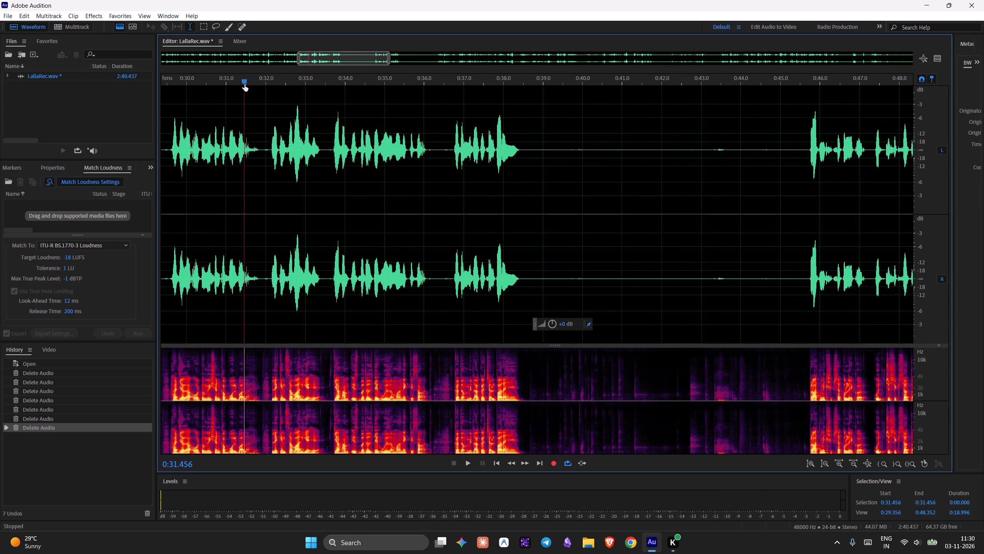
{"action": "key", "text": "space"}
{"action": "key", "text": "space"}
{"action": "key", "text": "space"}
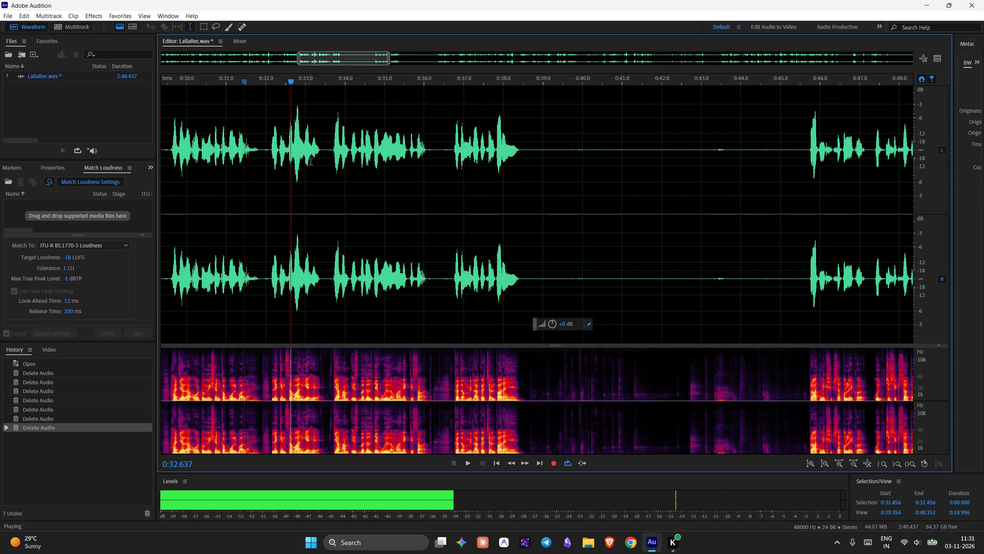
Play on from about 0:32.6 and delete the silent pause from about 0:36.13 to 0:36.55.
{"action": "key", "text": "space"}
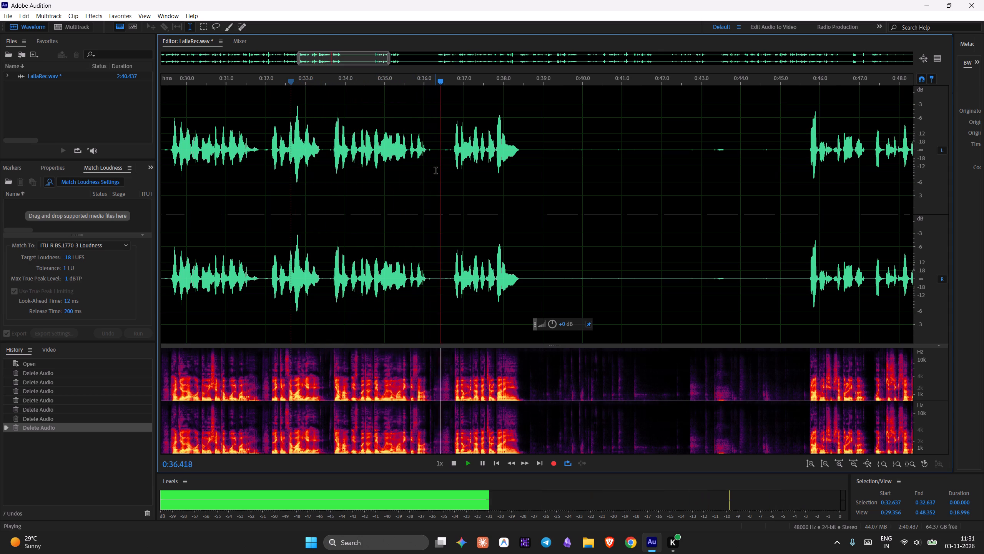
{"action": "key", "text": "space"}
{"action": "scroll", "coordinate": [435, 171], "scroll_direction": "up", "scroll_amount": 3}
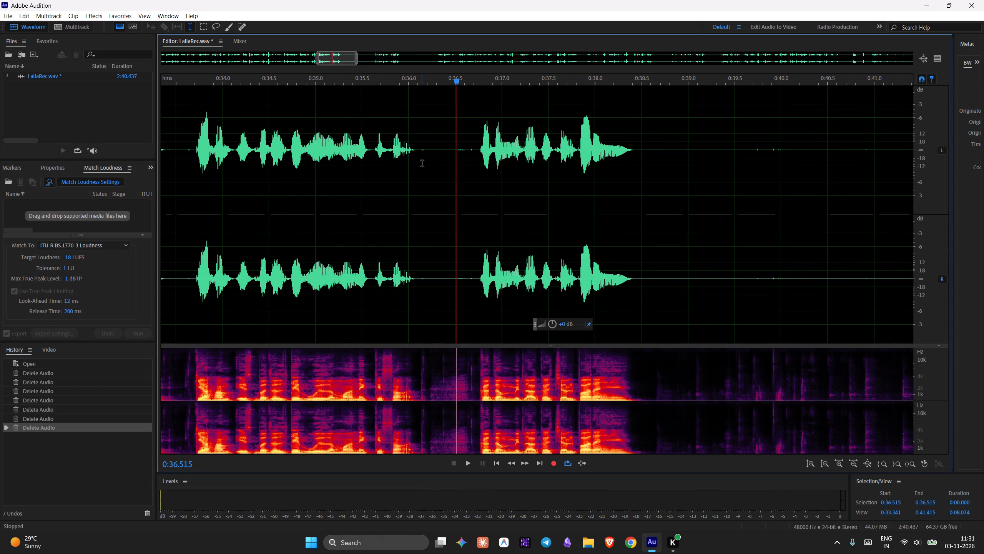
{"action": "left_click_drag", "start_coordinate": [421, 164], "coordinate": [460, 173]}
{"action": "key", "text": "Delete"}
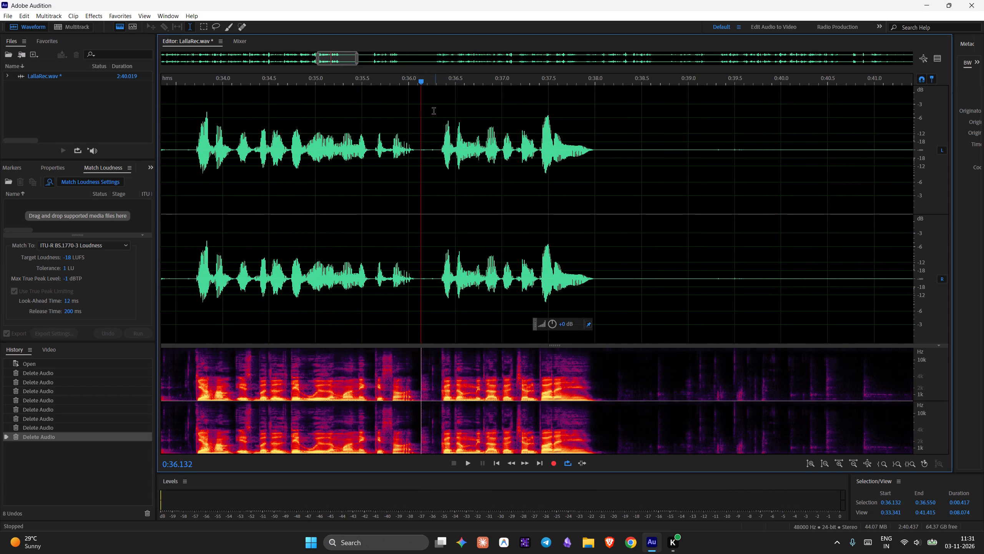
Replay from about 0:35.79 to check the cut at 0:36.13 through to the phrase's end near 0:38.
{"action": "left_click", "coordinate": [389, 85]}
{"action": "key", "text": "space"}
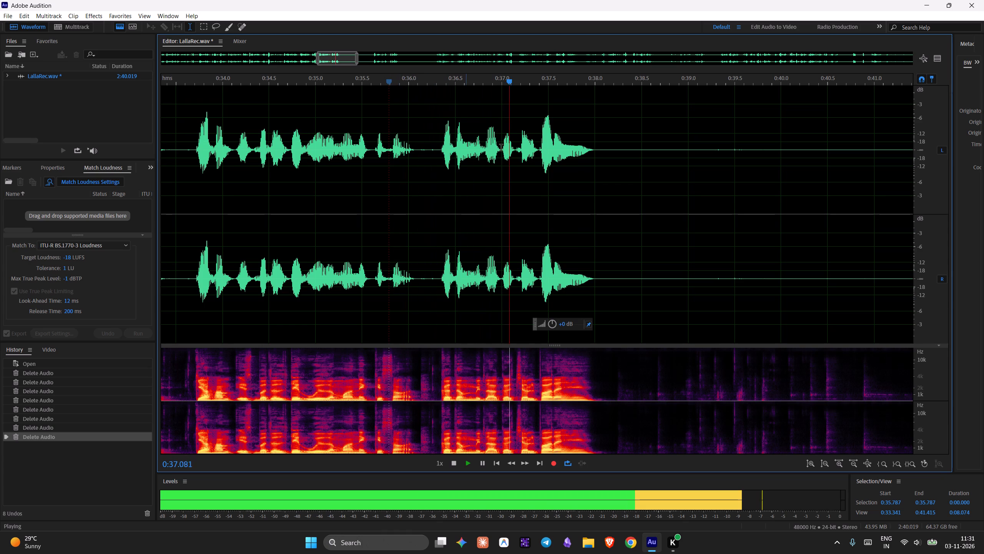
{"action": "scroll", "coordinate": [527, 165], "scroll_direction": "down", "scroll_amount": 6}
{"action": "key", "text": "space"}
{"action": "key", "text": "space"}
{"action": "key", "text": "space"}
{"action": "key", "text": "space"}
{"action": "key", "text": "space"}
{"action": "key", "text": "space"}
{"action": "key", "text": "space"}
{"action": "key", "text": "space"}
{"action": "key", "text": "space"}
{"action": "key", "text": "space"}
{"action": "key", "text": "space"}
{"action": "key", "text": "space"}
{"action": "key", "text": "space"}
{"action": "key", "text": "space"}
{"action": "key", "text": "space"}
{"action": "key", "text": "space"}
{"action": "key", "text": "space"}
{"action": "key", "text": "space"}
{"action": "key", "text": "space"}
{"action": "key", "text": "space"}
Preview the next phrase from about 0:45.15 and delete the long silent pause from about 0:38.2 to 0:45.2.
{"action": "scroll", "coordinate": [562, 210], "scroll_direction": "up", "scroll_amount": 4}
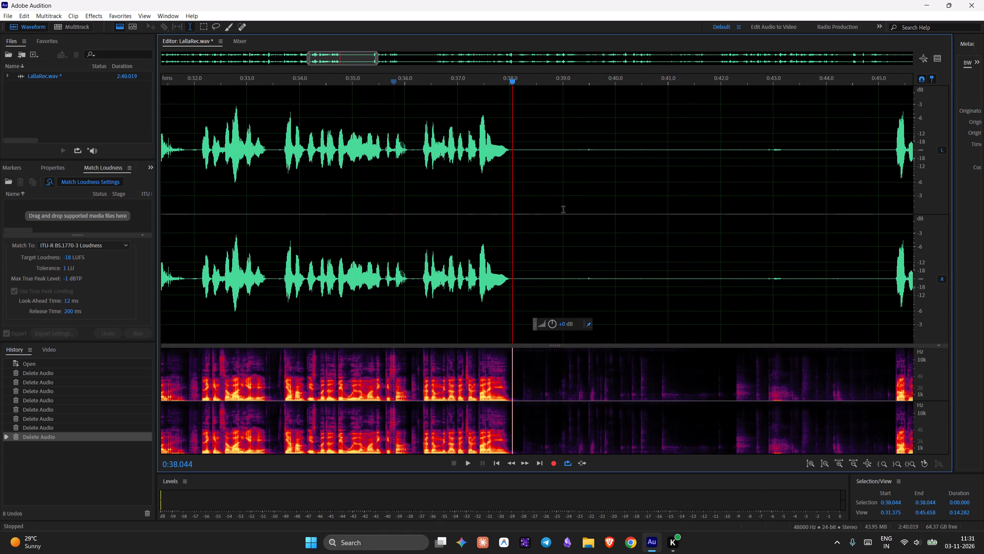
{"action": "key", "text": "space"}
{"action": "key", "text": "space"}
{"action": "scroll", "coordinate": [725, 164], "scroll_direction": "down", "scroll_amount": 1}
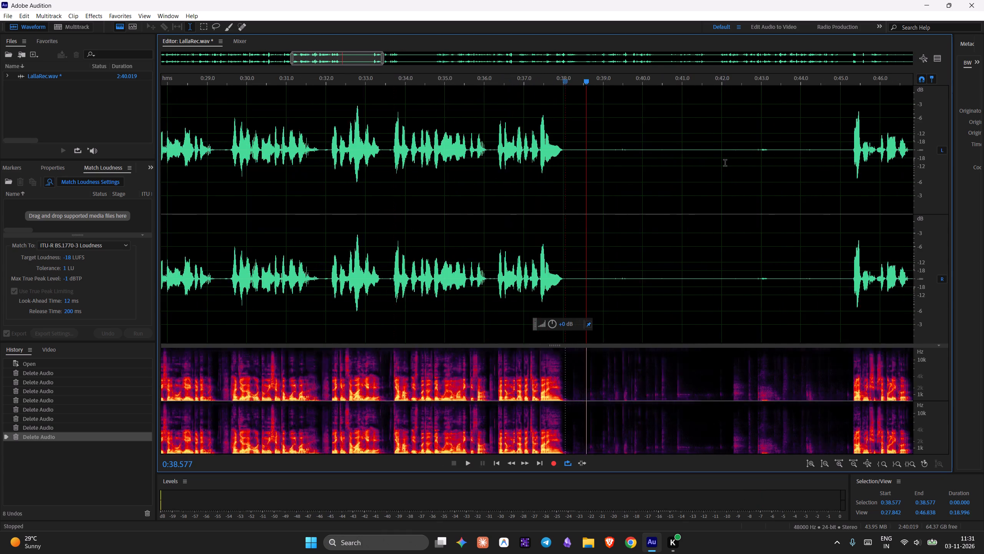
{"action": "scroll", "coordinate": [725, 164], "scroll_direction": "down", "scroll_amount": 2}
{"action": "left_click", "coordinate": [793, 83]}
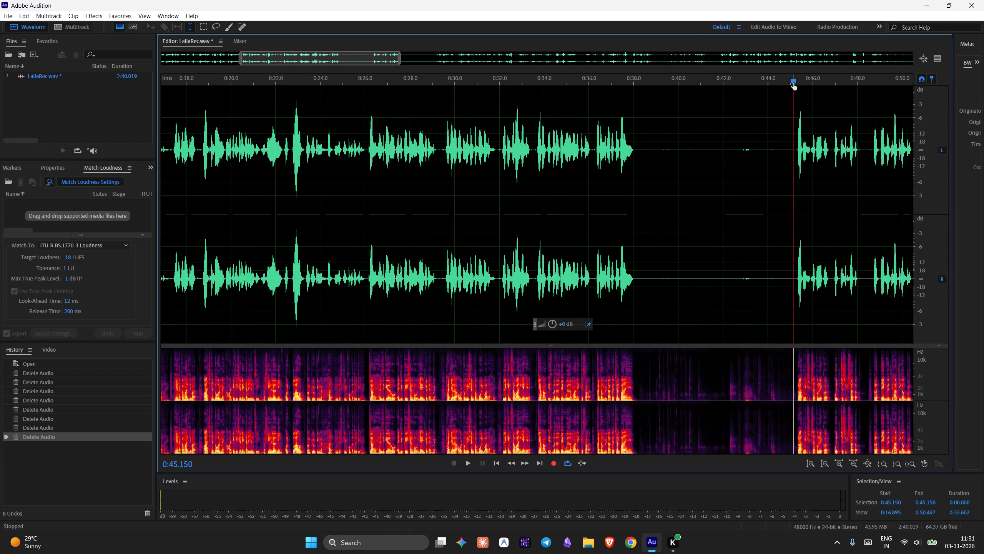
{"action": "key", "text": "space"}
{"action": "key", "text": "space"}
{"action": "key", "text": "space"}
{"action": "key", "text": "space"}
{"action": "key", "text": "space"}
{"action": "key", "text": "space"}
{"action": "key", "text": "space"}
{"action": "key", "text": "space"}
{"action": "key", "text": "space"}
{"action": "key", "text": "space"}
{"action": "key", "text": "space"}
{"action": "key", "text": "space"}
{"action": "key", "text": "space"}
{"action": "key", "text": "space"}
{"action": "key", "text": "space"}
{"action": "key", "text": "space"}
{"action": "key", "text": "space"}
{"action": "key", "text": "space"}
{"action": "key", "text": "space"}
{"action": "key", "text": "space"}
{"action": "key", "text": "space"}
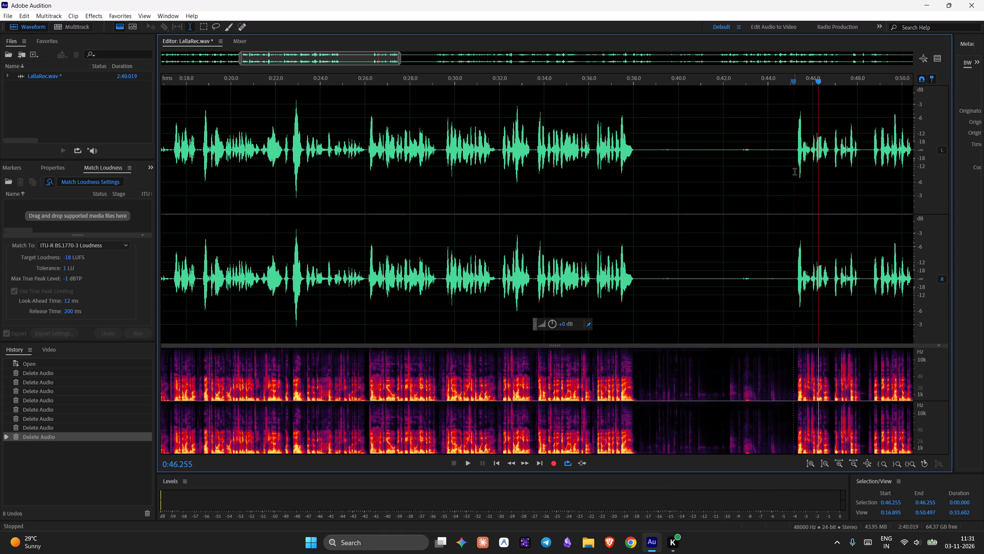
{"action": "left_click_drag", "start_coordinate": [795, 172], "coordinate": [635, 189]}
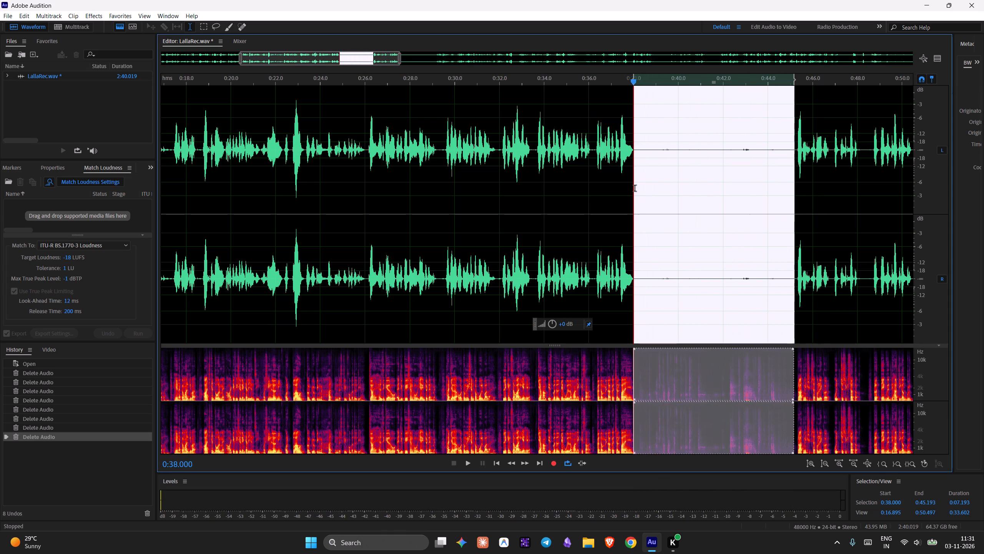
{"action": "left_click_drag", "start_coordinate": [635, 189], "coordinate": [638, 194]}
{"action": "key", "text": "Delete"}
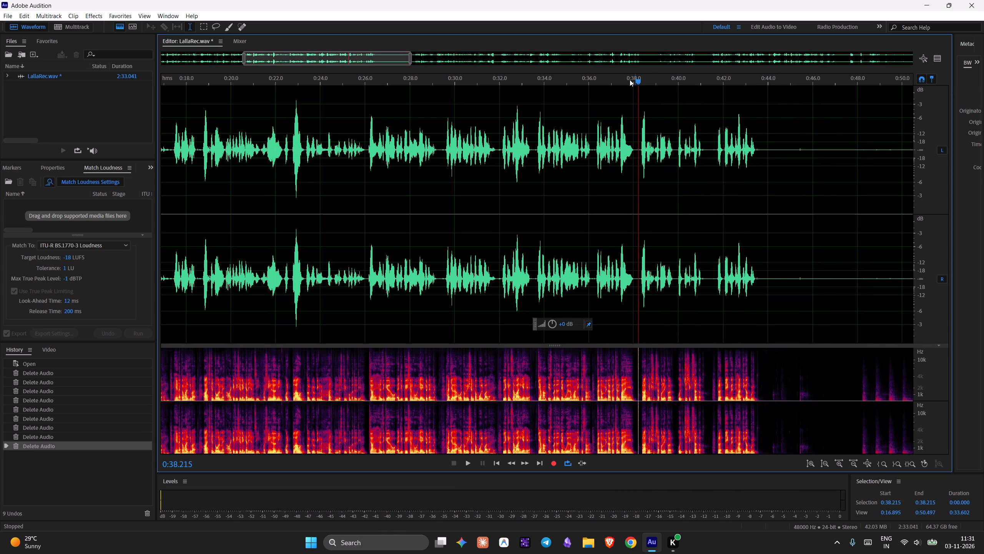
Replay from about 0:37.5 and trim the remaining pause at the cut from about 0:38.11 to 0:38.26.
{"action": "left_click", "coordinate": [622, 80]}
{"action": "key", "text": "space"}
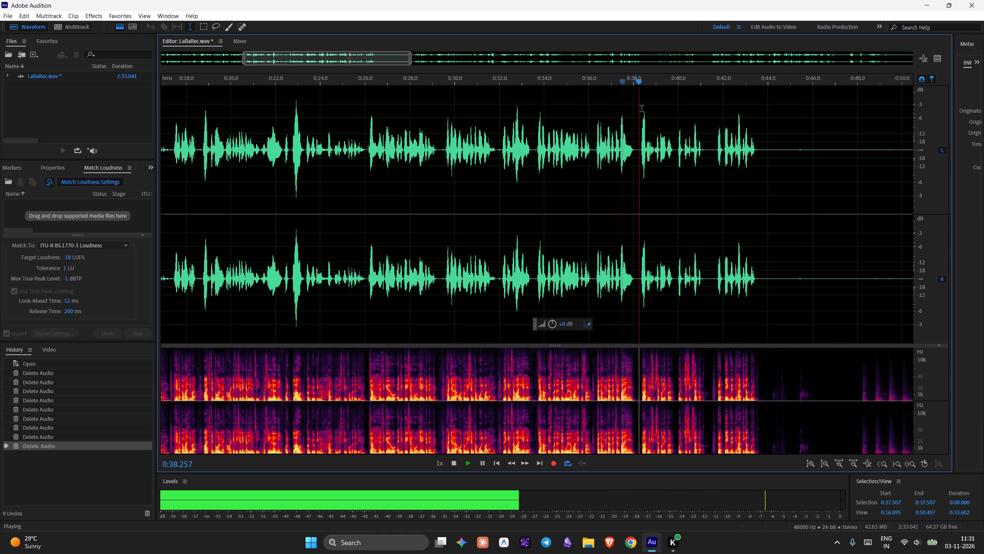
{"action": "scroll", "coordinate": [649, 163], "scroll_direction": "up", "scroll_amount": 3}
{"action": "left_click_drag", "start_coordinate": [618, 170], "coordinate": [621, 176]}
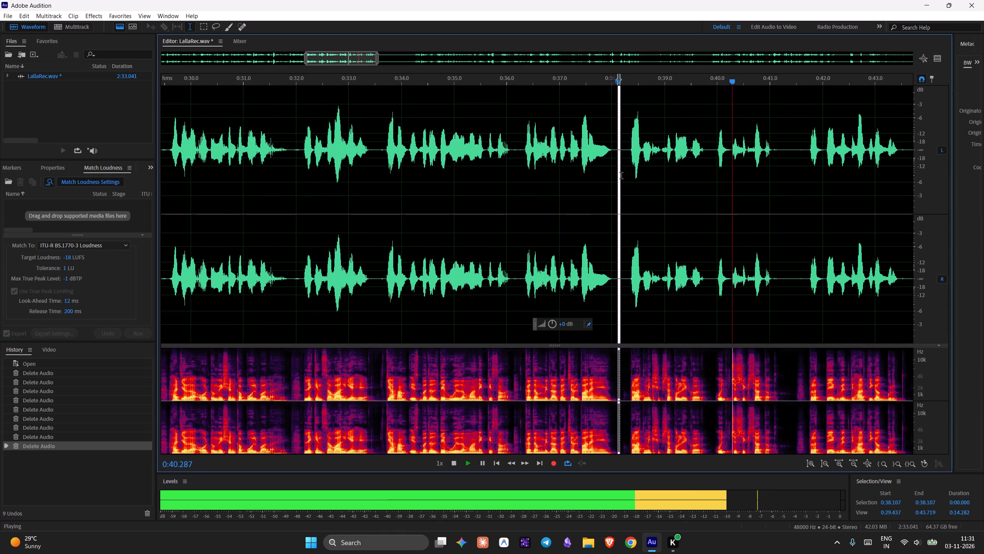
{"action": "left_click_drag", "start_coordinate": [621, 176], "coordinate": [626, 182]}
{"action": "key", "text": "Delete"}
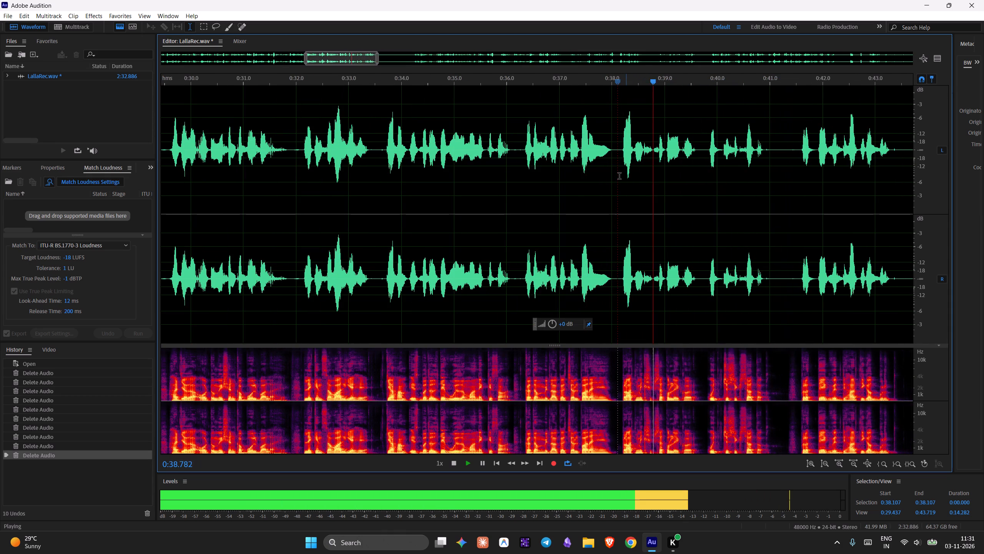
Play on from about 0:39.6 and delete the silent pause from about 0:41.0 to 0:41.51.
{"action": "key", "text": "space"}
{"action": "key", "text": "space"}
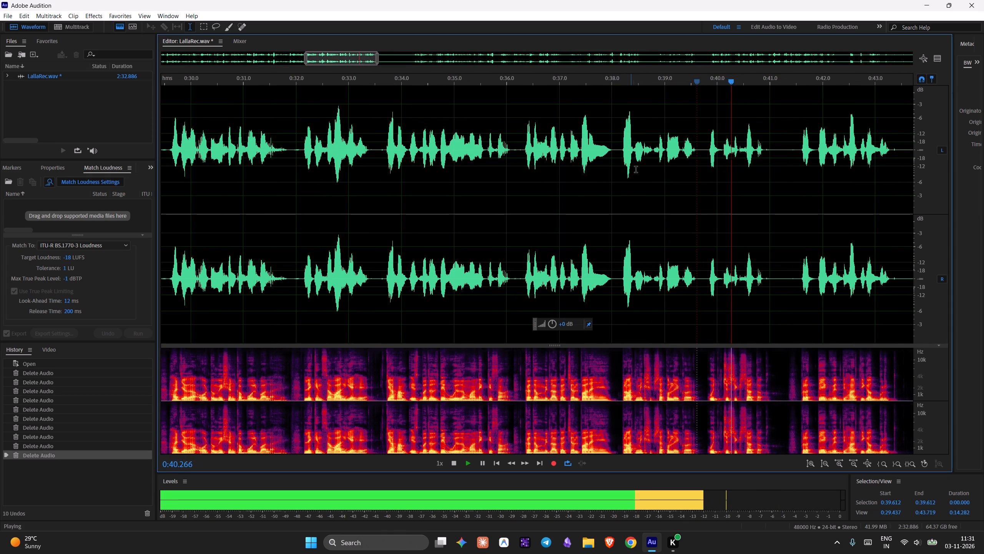
{"action": "key", "text": "space"}
{"action": "key", "text": "space"}
{"action": "key", "text": "space"}
{"action": "key", "text": "space"}
{"action": "key", "text": "space"}
{"action": "key", "text": "space"}
{"action": "key", "text": "space"}
{"action": "key", "text": "space"}
{"action": "key", "text": "space"}
{"action": "key", "text": "space"}
{"action": "key", "text": "space"}
{"action": "key", "text": "space"}
{"action": "key", "text": "space"}
{"action": "key", "text": "space"}
{"action": "key", "text": "space"}
{"action": "key", "text": "space"}
{"action": "key", "text": "space"}
{"action": "key", "text": "space"}
{"action": "key", "text": "space"}
{"action": "key", "text": "space"}
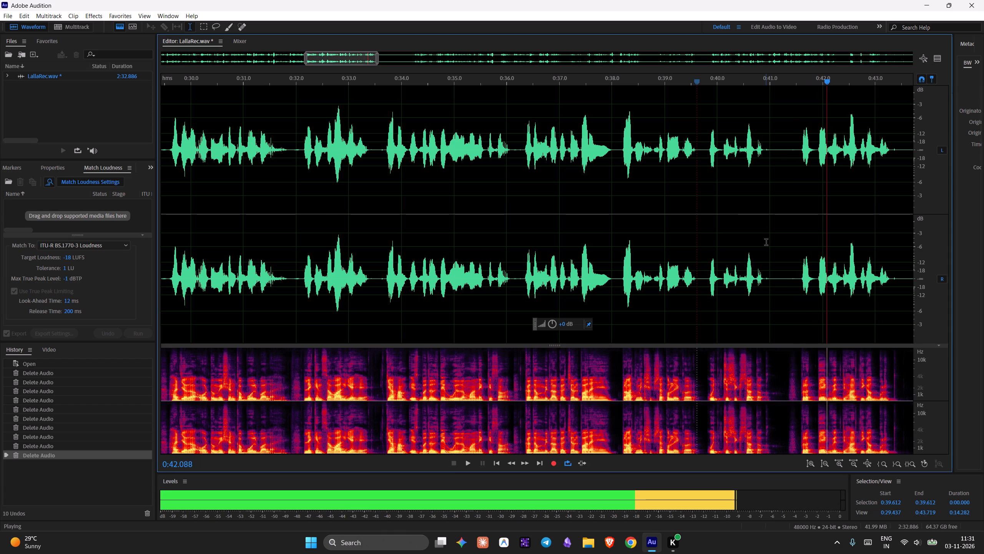
{"action": "left_click_drag", "start_coordinate": [770, 245], "coordinate": [797, 262]}
{"action": "key", "text": "Delete"}
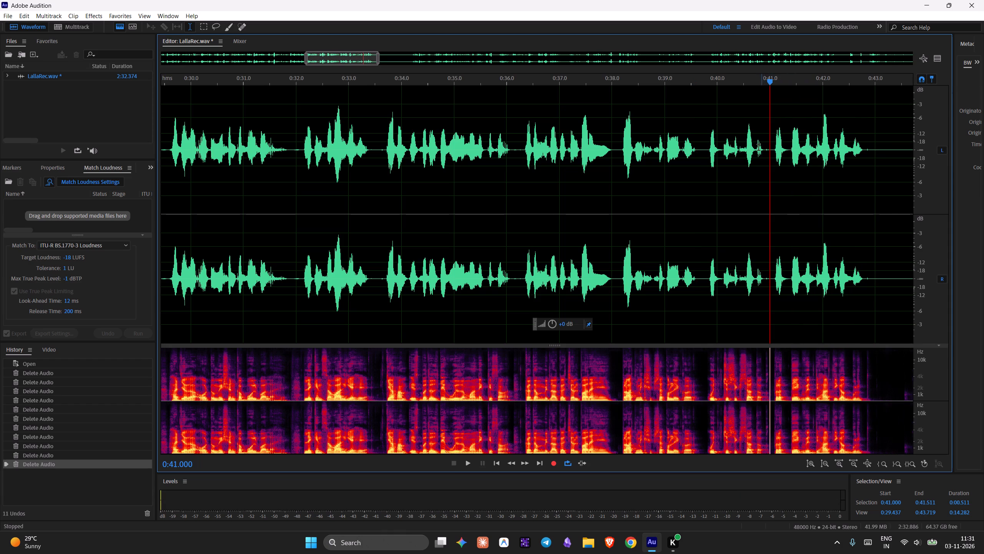
Replay from about 0:40.3 to check the cut at 0:41.0 through to the silence near 0:44.
{"action": "left_click", "coordinate": [733, 81]}
{"action": "key", "text": "space"}
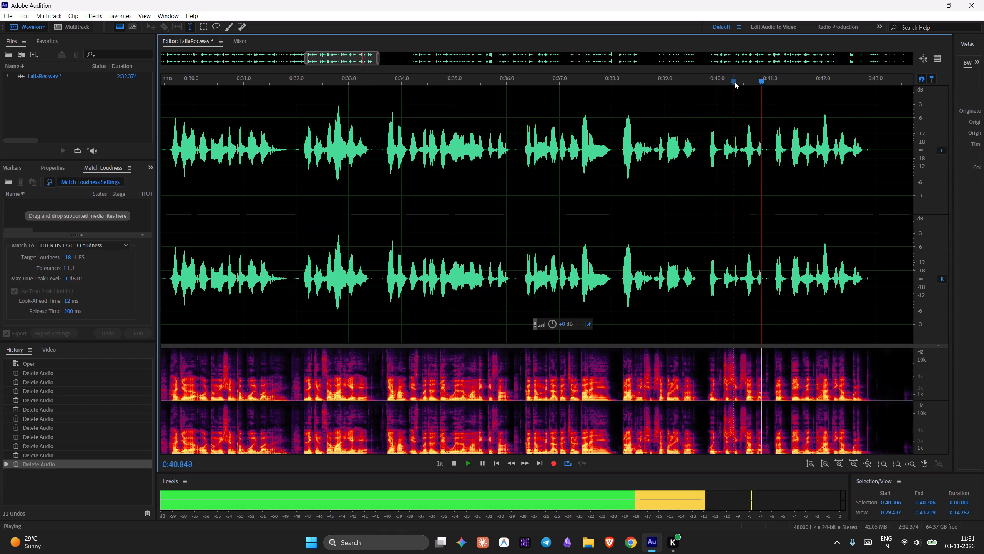
{"action": "key", "text": "space"}
{"action": "key", "text": "space"}
{"action": "key", "text": "space"}
{"action": "key", "text": "space"}
{"action": "key", "text": "space"}
{"action": "key", "text": "space"}
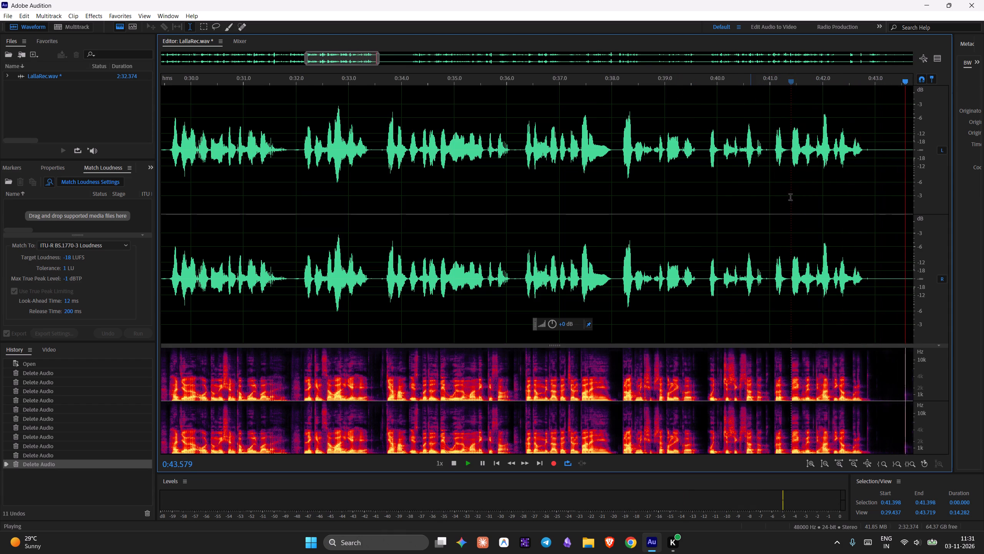
{"action": "key", "text": "space"}
Replay the speech from about 0:36.2 to check how the recent cuts flow together.
{"action": "scroll", "coordinate": [614, 208], "scroll_direction": "down", "scroll_amount": 6}
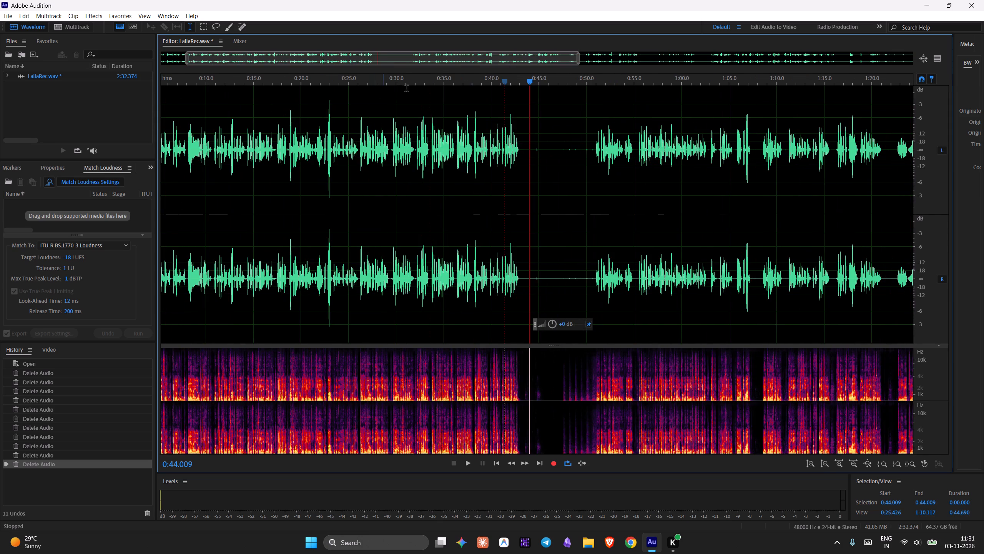
{"action": "left_click", "coordinate": [455, 85]}
{"action": "key", "text": "space"}
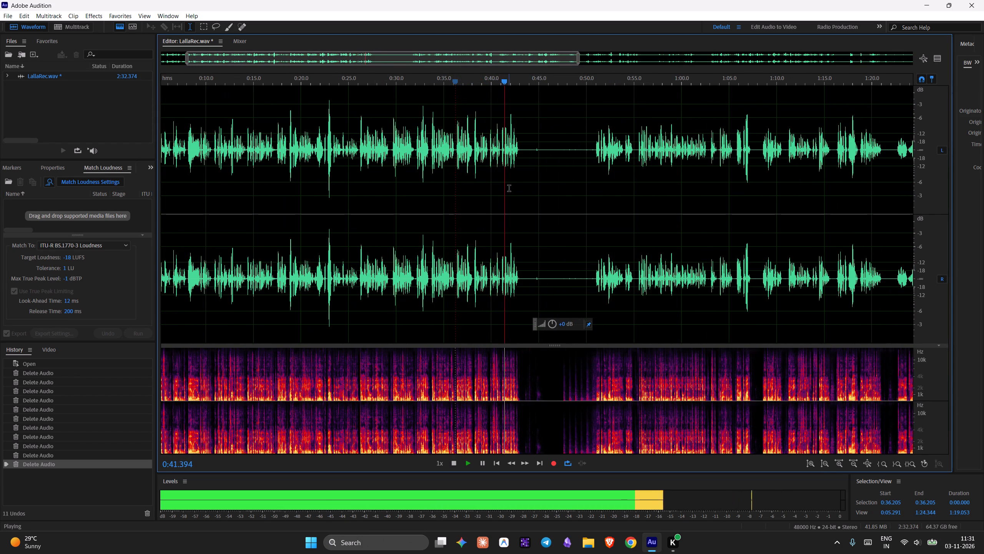
Preview the phrase starting near 0:51 and delete the long silent pause from about 0:42.76 to 0:50.87.
{"action": "scroll", "coordinate": [520, 207], "scroll_direction": "up", "scroll_amount": 1}
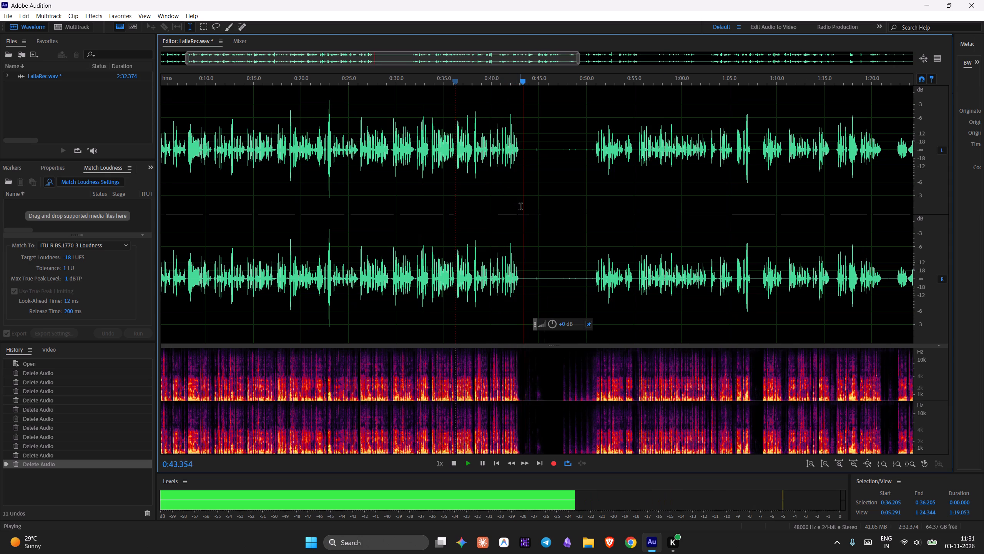
{"action": "scroll", "coordinate": [520, 207], "scroll_direction": "up", "scroll_amount": 1}
{"action": "left_click", "coordinate": [655, 85]}
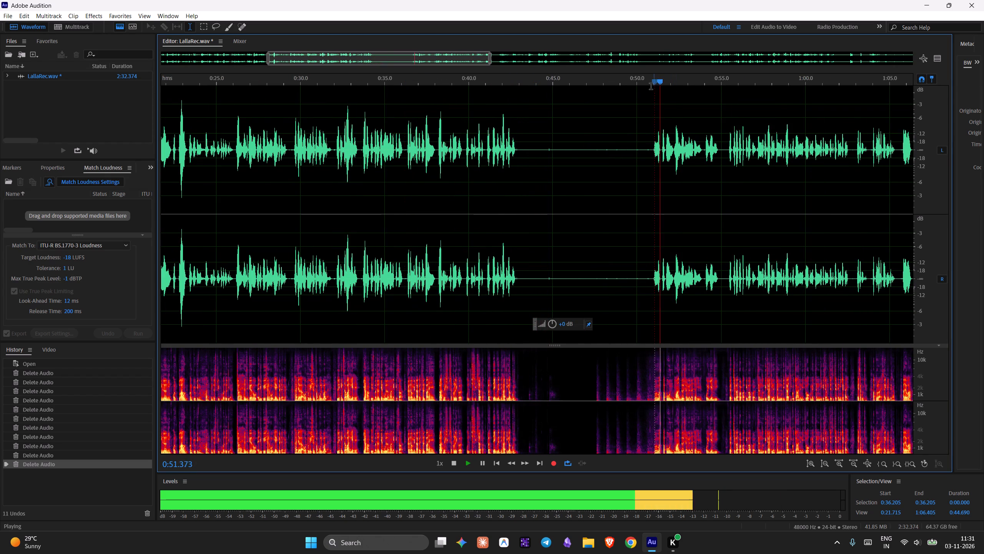
{"action": "left_click", "coordinate": [642, 87]}
{"action": "key", "text": "space"}
{"action": "key", "text": "space"}
{"action": "key", "text": "space"}
{"action": "key", "text": "space"}
{"action": "key", "text": "space"}
{"action": "key", "text": "space"}
{"action": "key", "text": "space"}
{"action": "key", "text": "space"}
{"action": "key", "text": "space"}
{"action": "key", "text": "space"}
{"action": "key", "text": "space"}
{"action": "key", "text": "space"}
{"action": "key", "text": "space"}
{"action": "key", "text": "space"}
{"action": "key", "text": "space"}
{"action": "key", "text": "space"}
{"action": "key", "text": "space"}
{"action": "key", "text": "space"}
{"action": "key", "text": "space"}
{"action": "key", "text": "space"}
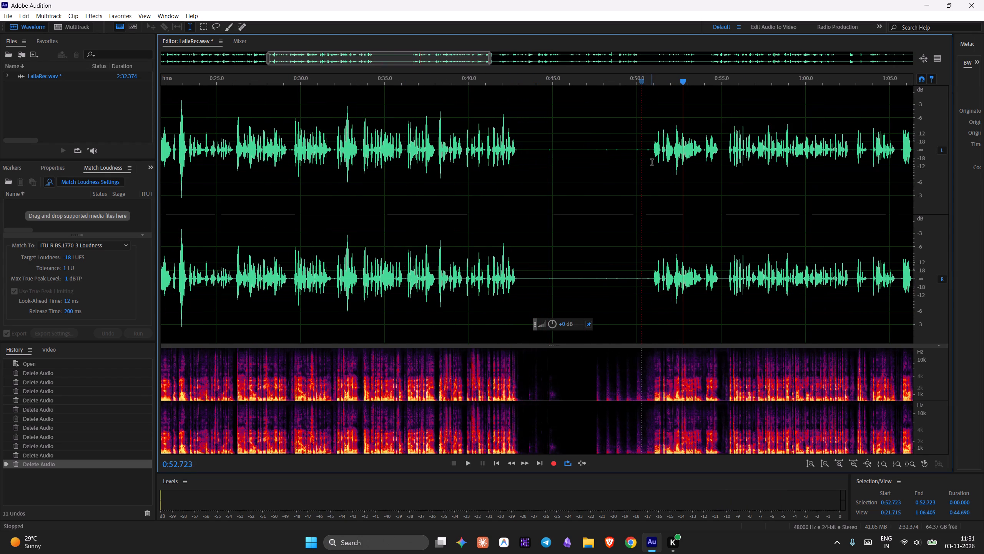
{"action": "left_click_drag", "start_coordinate": [652, 163], "coordinate": [515, 176]}
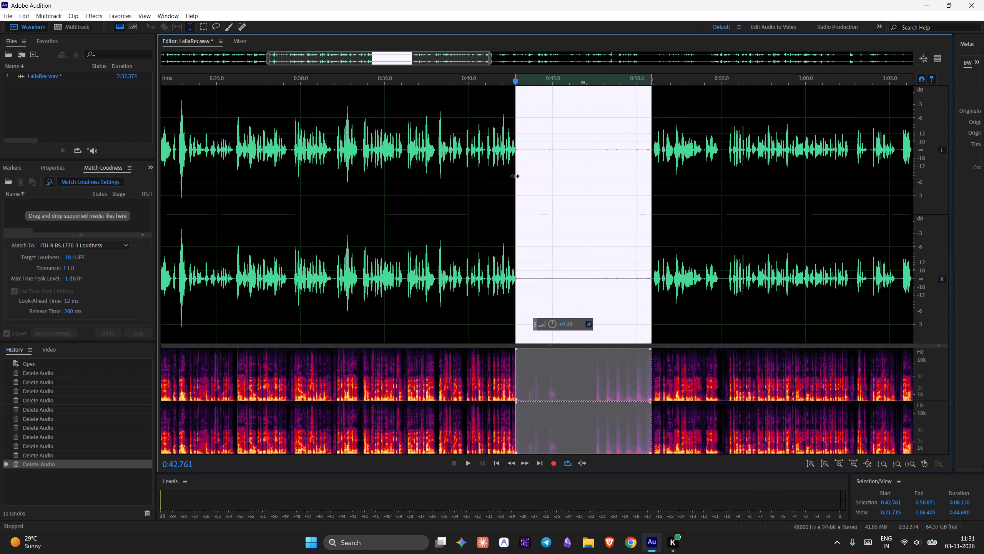
{"action": "key", "text": "Delete"}
{"action": "key", "text": "Delete"}
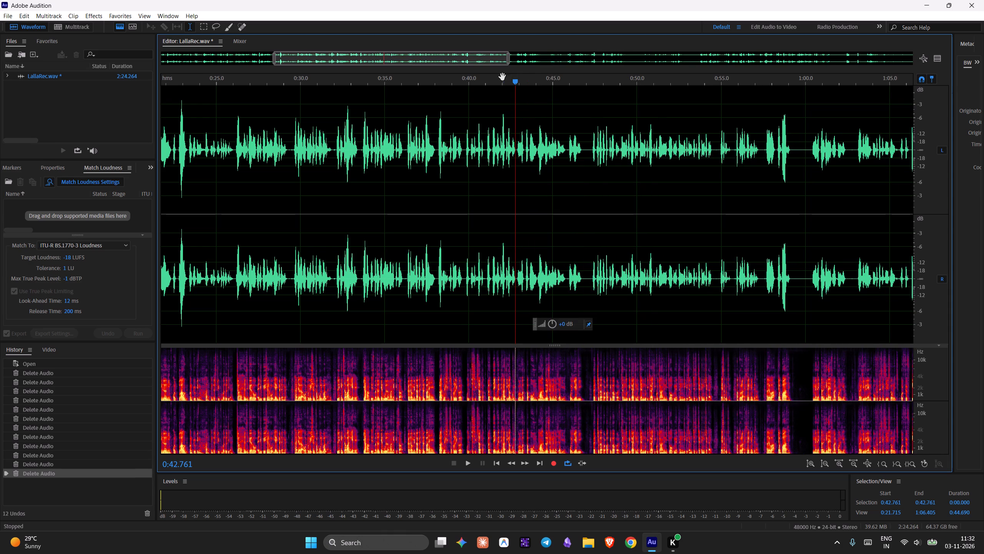
Replay from about 0:41.7 to check how the speech sounds across the cut at 0:42.76.
{"action": "left_click", "coordinate": [502, 77]}
{"action": "left_click", "coordinate": [497, 85]}
{"action": "key", "text": "space"}
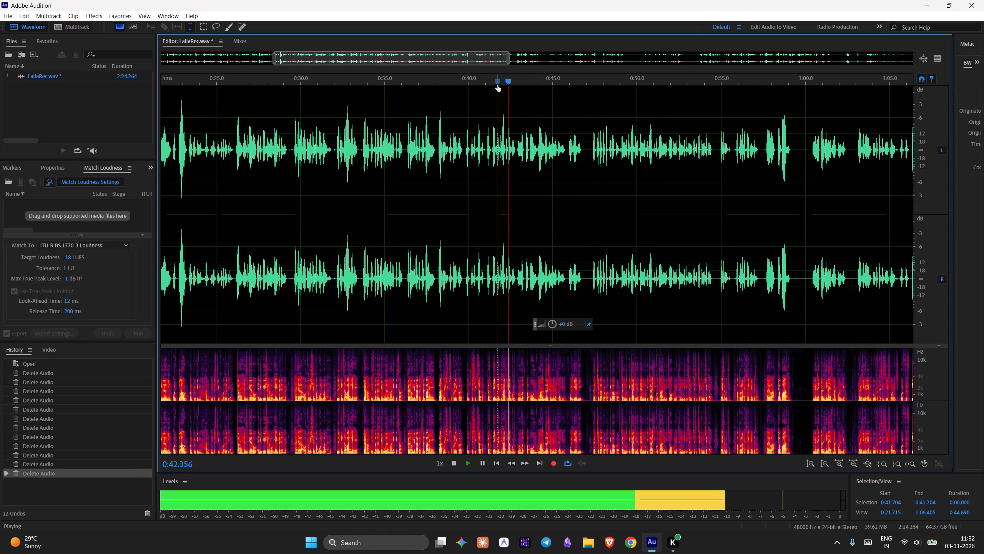
{"action": "key", "text": "space"}
Examine the waveform around the 0:42.76 cut up close and replay the speech following it from about 0:43.3 to 0:44.6.
{"action": "scroll", "coordinate": [530, 141], "scroll_direction": "up", "scroll_amount": 9}
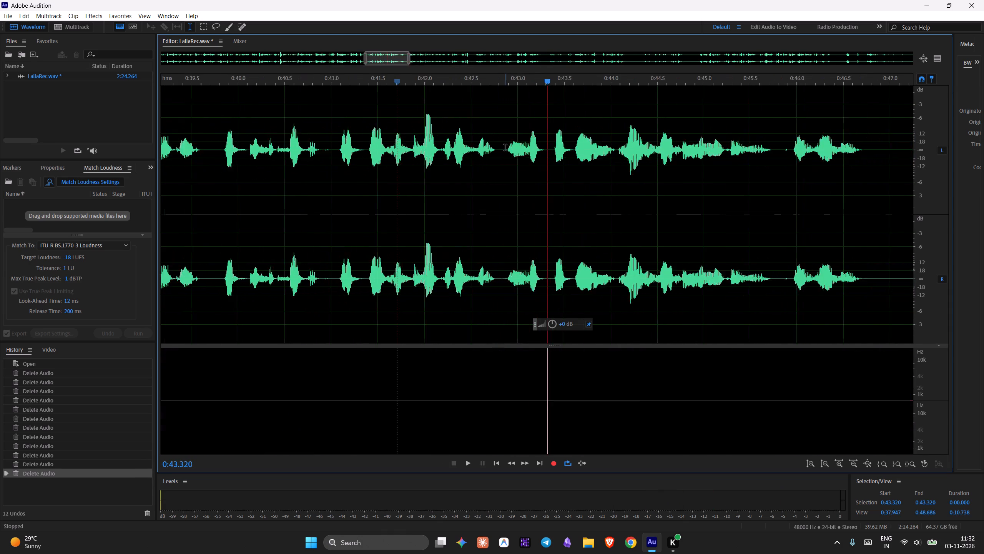
{"action": "scroll", "coordinate": [505, 148], "scroll_direction": "up", "scroll_amount": 3}
{"action": "left_click", "coordinate": [372, 77]}
{"action": "key", "text": "space"}
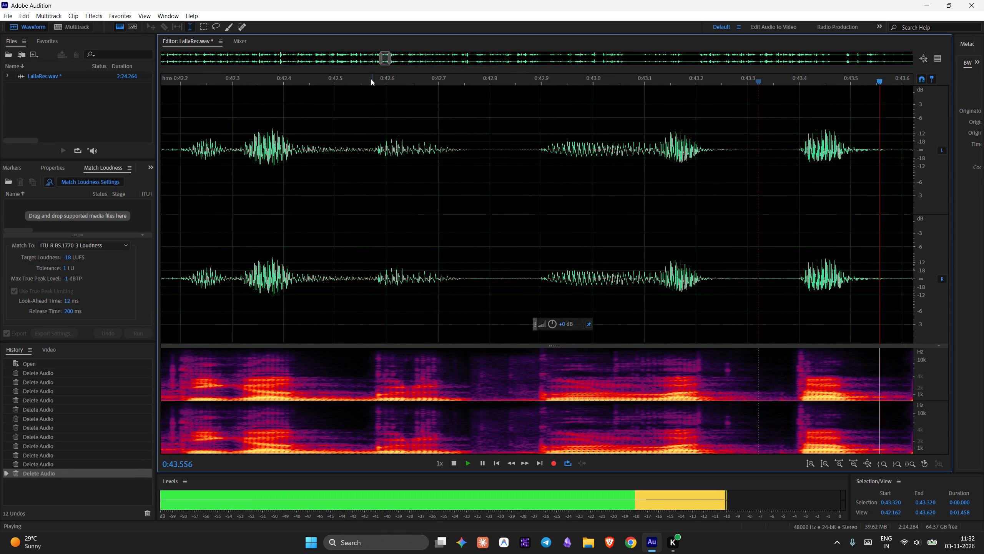
{"action": "left_click", "coordinate": [371, 79]}
{"action": "key", "text": "space"}
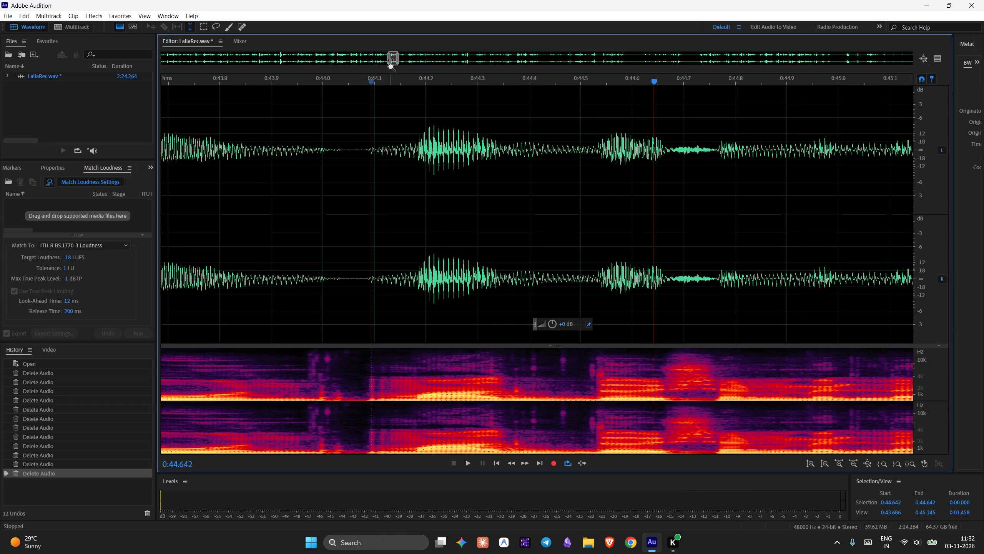
{"action": "left_click_drag", "start_coordinate": [394, 60], "coordinate": [388, 60]}
{"action": "left_click", "coordinate": [382, 85]}
{"action": "key", "text": "space"}
{"action": "key", "text": "space"}
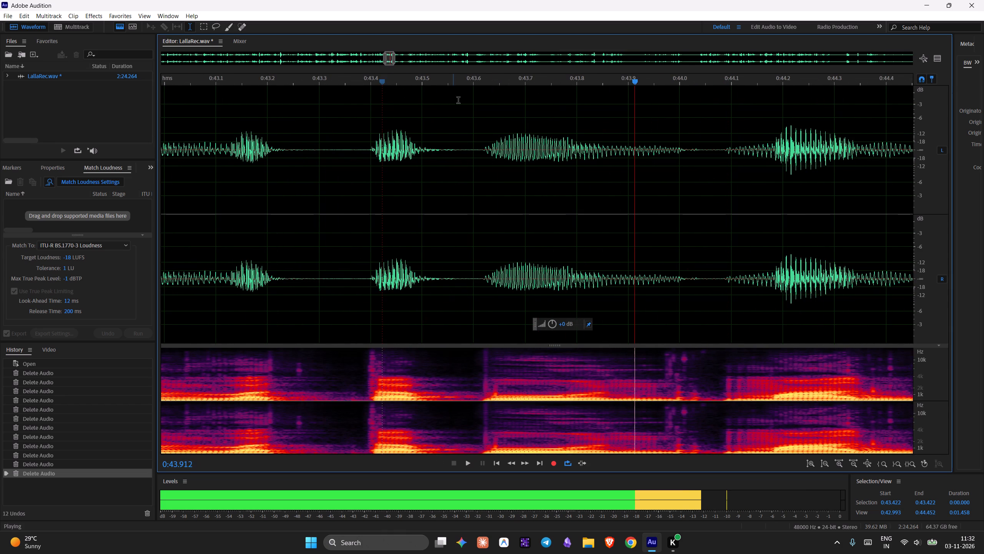
Replay the speech from about 0:42.84, just after the recent cut.
{"action": "scroll", "coordinate": [456, 146], "scroll_direction": "down", "scroll_amount": 5}
{"action": "left_click", "coordinate": [366, 85]}
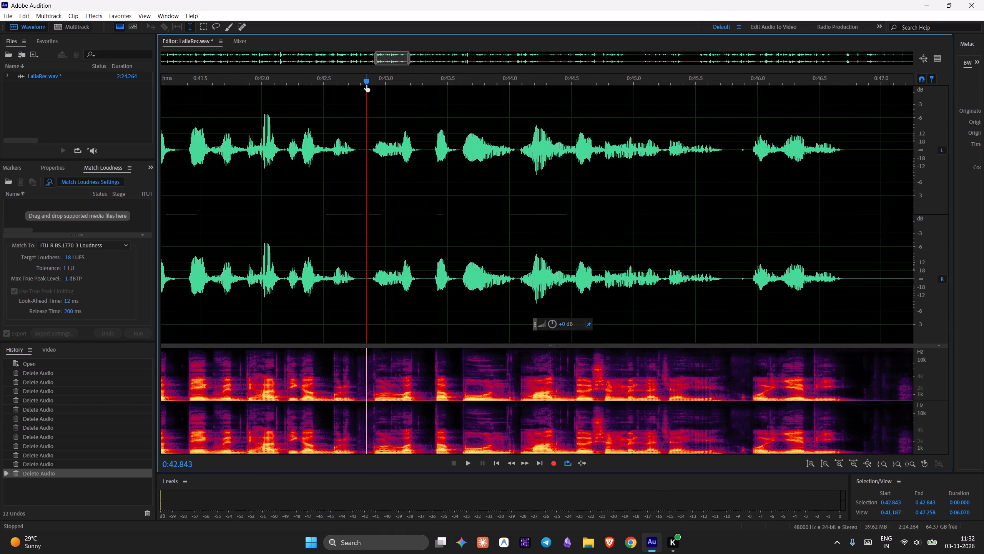
{"action": "key", "text": "space"}
{"action": "double_click", "coordinate": [365, 85]}
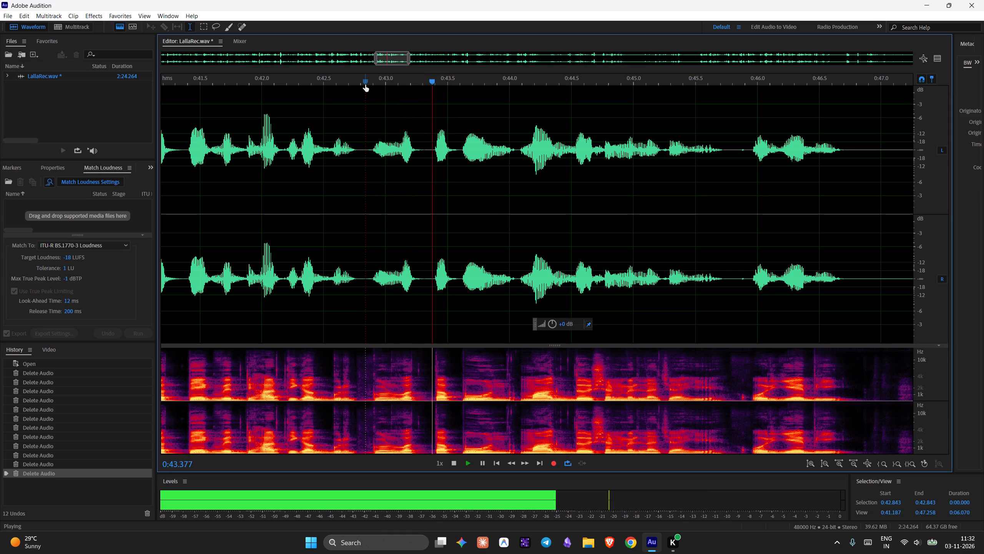
{"action": "left_click", "coordinate": [365, 85]}
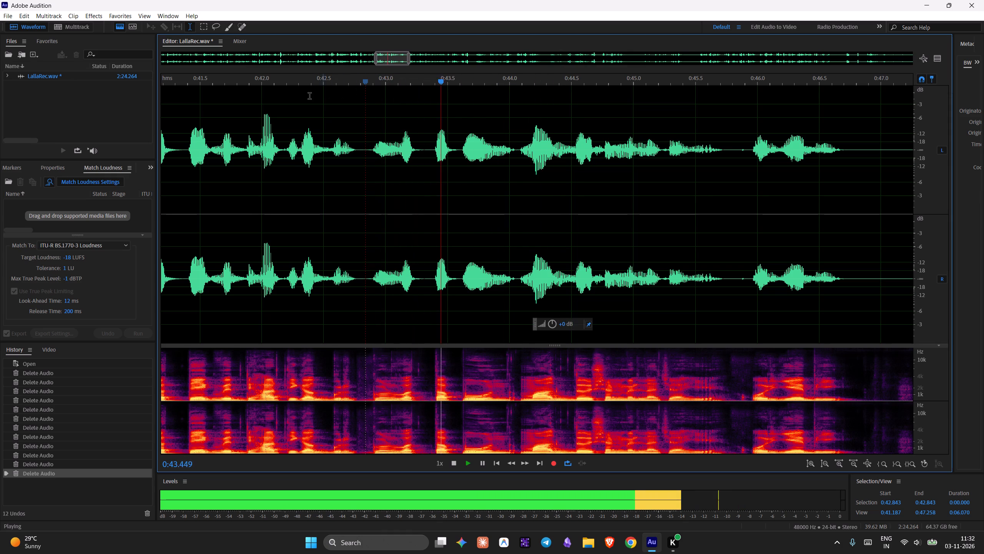
Replay the short stretch starting near 0:42.35 to 0:42.43 repeatedly to locate the fragment before the next phrase.
{"action": "left_click", "coordinate": [308, 95]}
{"action": "left_click", "coordinate": [314, 89]}
{"action": "left_click", "coordinate": [316, 87]}
{"action": "left_click", "coordinate": [318, 81]}
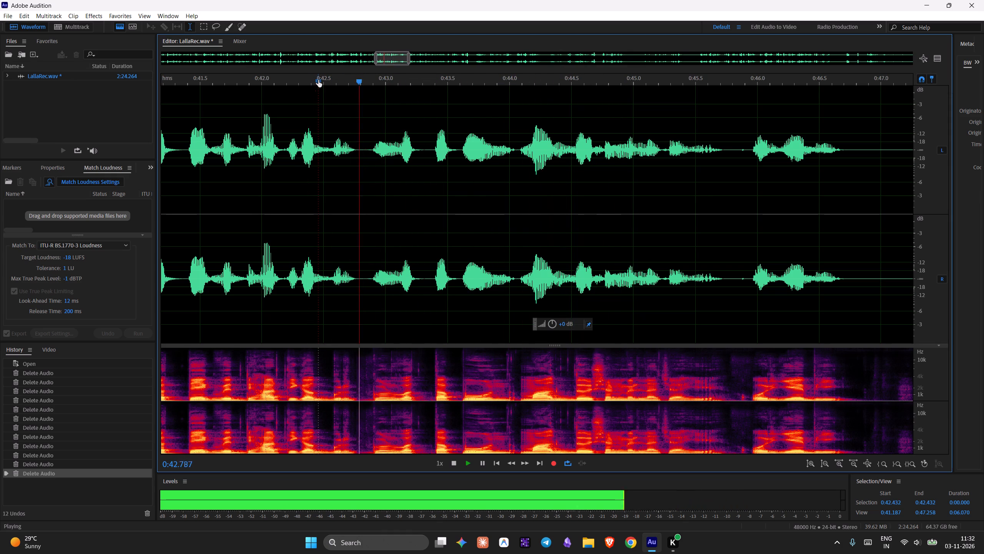
{"action": "left_click", "coordinate": [318, 80]}
{"action": "left_click", "coordinate": [318, 80]}
{"action": "left_click", "coordinate": [318, 80]}
{"action": "left_click", "coordinate": [315, 80]}
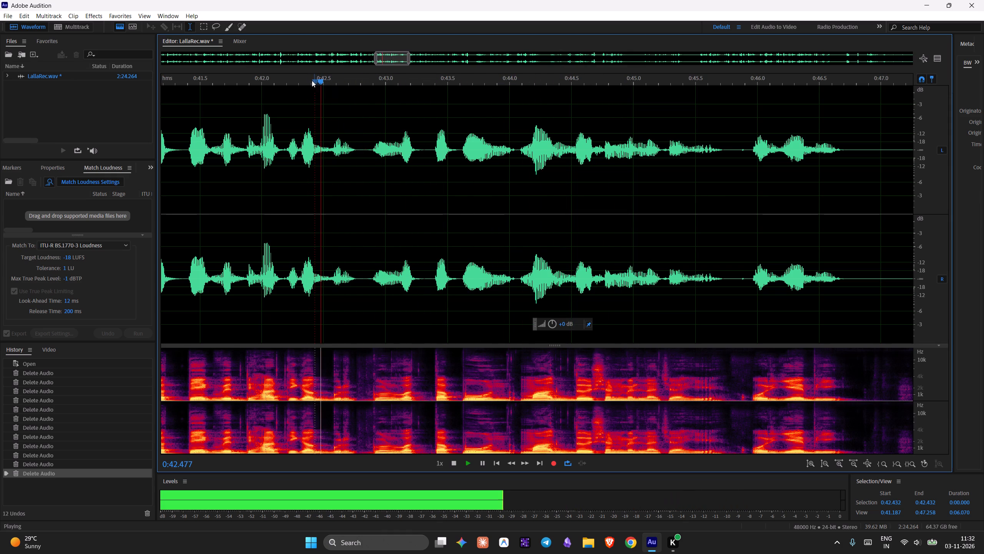
{"action": "triple_click", "coordinate": [311, 80]}
{"action": "triple_click", "coordinate": [309, 80]}
{"action": "left_click", "coordinate": [309, 80]}
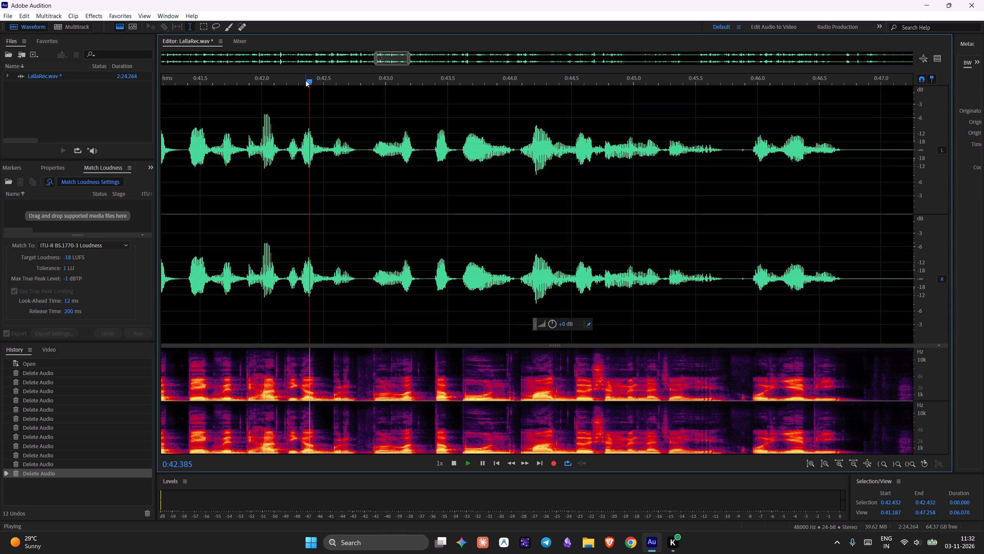
{"action": "left_click", "coordinate": [306, 80]}
{"action": "triple_click", "coordinate": [306, 80]}
{"action": "left_click", "coordinate": [306, 80]}
{"action": "key", "text": "space"}
{"action": "key", "text": "space"}
{"action": "key", "text": "space"}
{"action": "key", "text": "space"}
{"action": "key", "text": "space"}
{"action": "key", "text": "space"}
{"action": "key", "text": "space"}
{"action": "key", "text": "space"}
{"action": "key", "text": "space"}
{"action": "key", "text": "space"}
{"action": "key", "text": "space"}
{"action": "key", "text": "space"}
{"action": "key", "text": "space"}
{"action": "key", "text": "space"}
{"action": "key", "text": "space"}
{"action": "key", "text": "space"}
{"action": "key", "text": "space"}
{"action": "key", "text": "space"}
{"action": "key", "text": "space"}
{"action": "key", "text": "space"}
{"action": "left_click", "coordinate": [306, 80]}
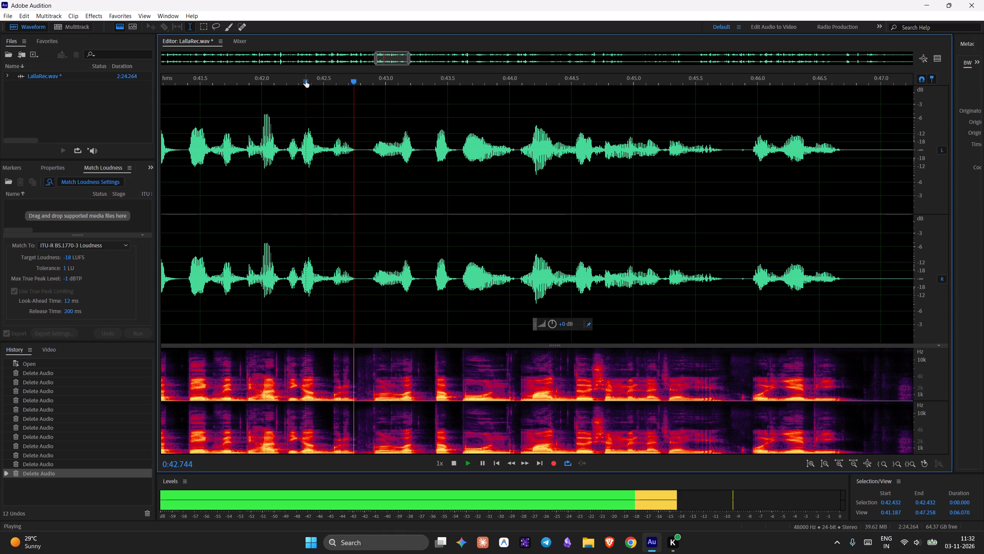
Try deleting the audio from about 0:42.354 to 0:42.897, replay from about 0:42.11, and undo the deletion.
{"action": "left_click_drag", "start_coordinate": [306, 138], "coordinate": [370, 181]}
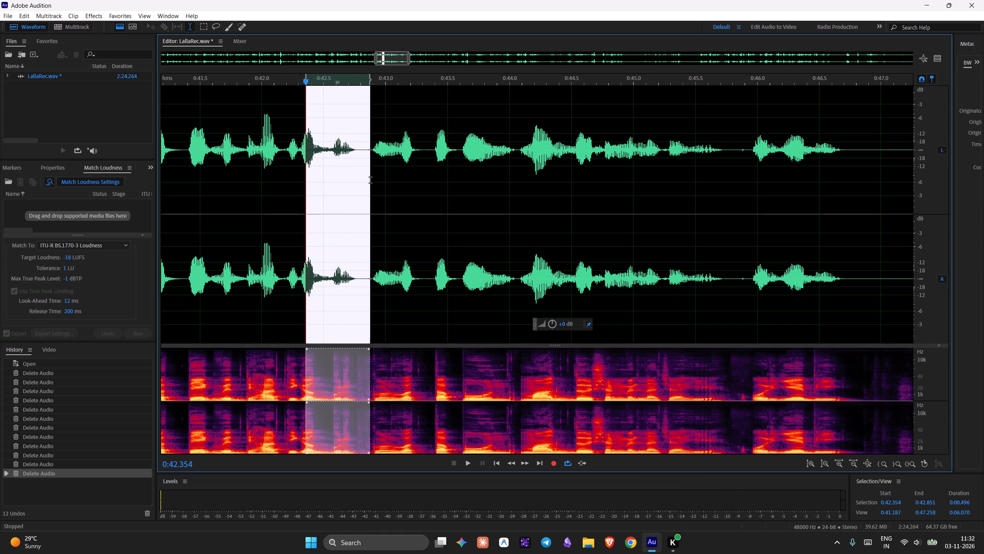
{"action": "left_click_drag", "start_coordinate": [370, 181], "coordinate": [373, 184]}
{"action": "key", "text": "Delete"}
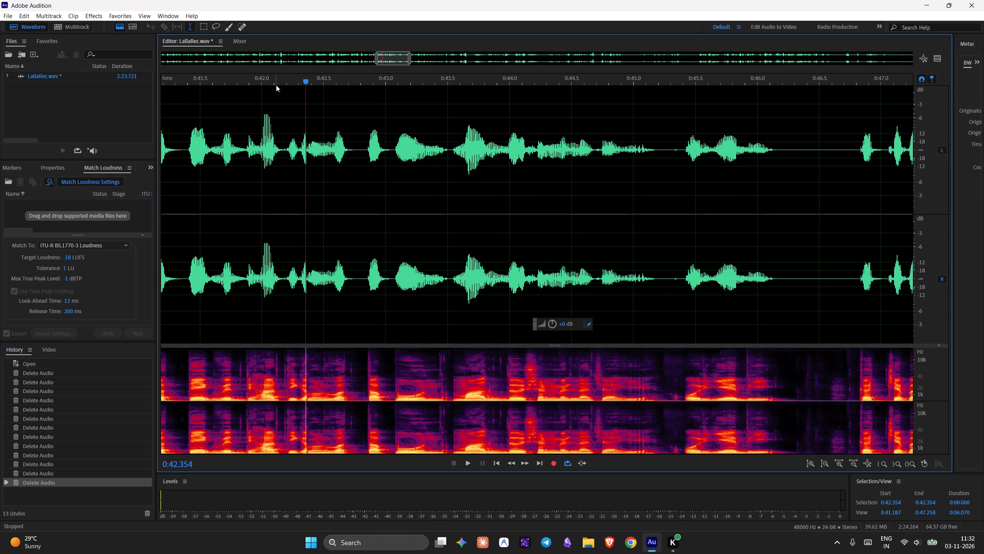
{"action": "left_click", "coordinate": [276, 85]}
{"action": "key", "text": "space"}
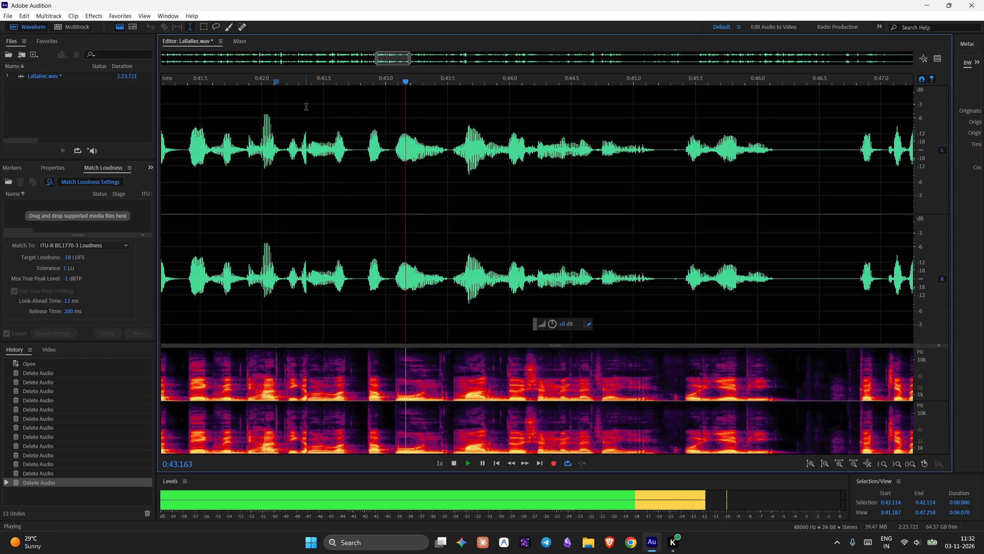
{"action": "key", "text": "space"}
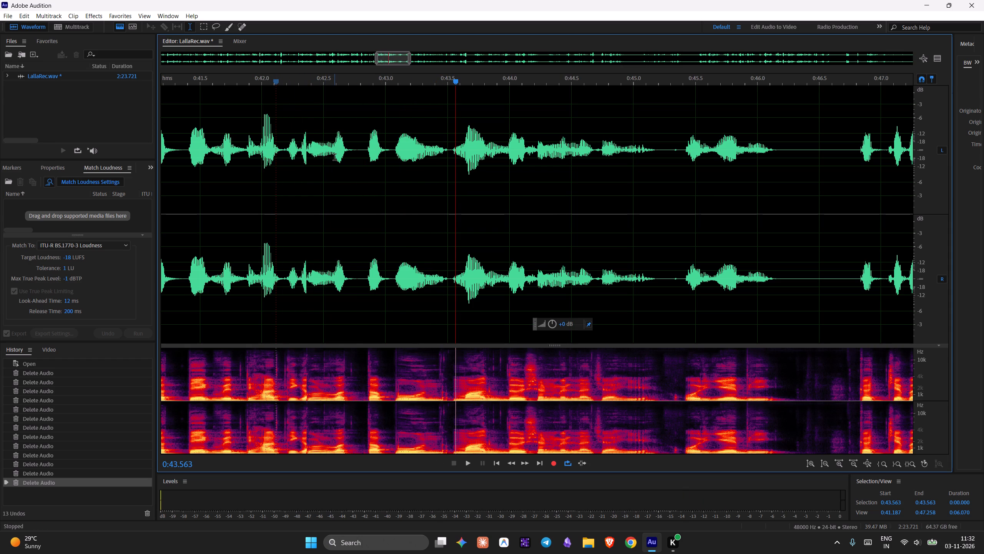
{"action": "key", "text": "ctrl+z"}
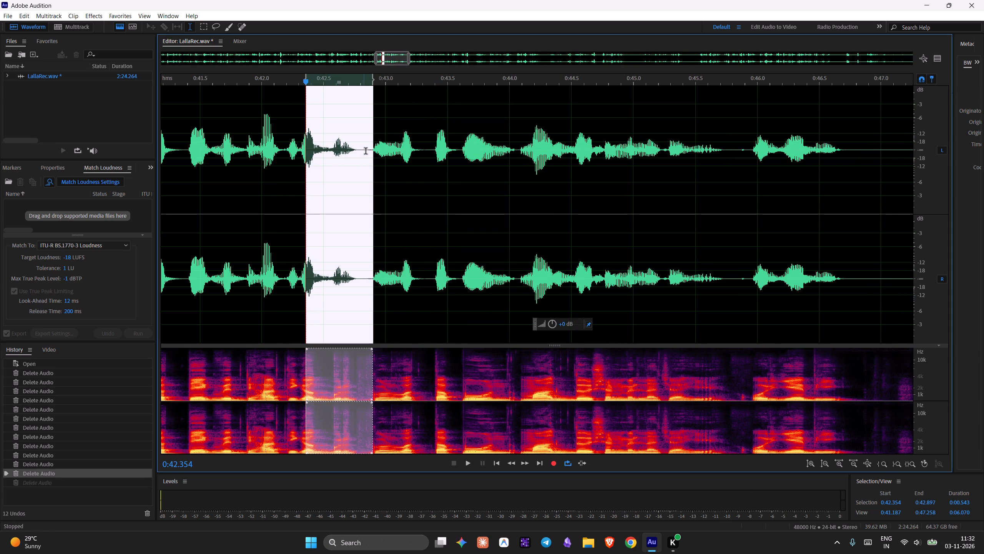
Delete the short fragment from about 0:42.50 to 0:42.89 and replay across the cut from about 0:42.08.
{"action": "left_click_drag", "start_coordinate": [305, 118], "coordinate": [308, 120]}
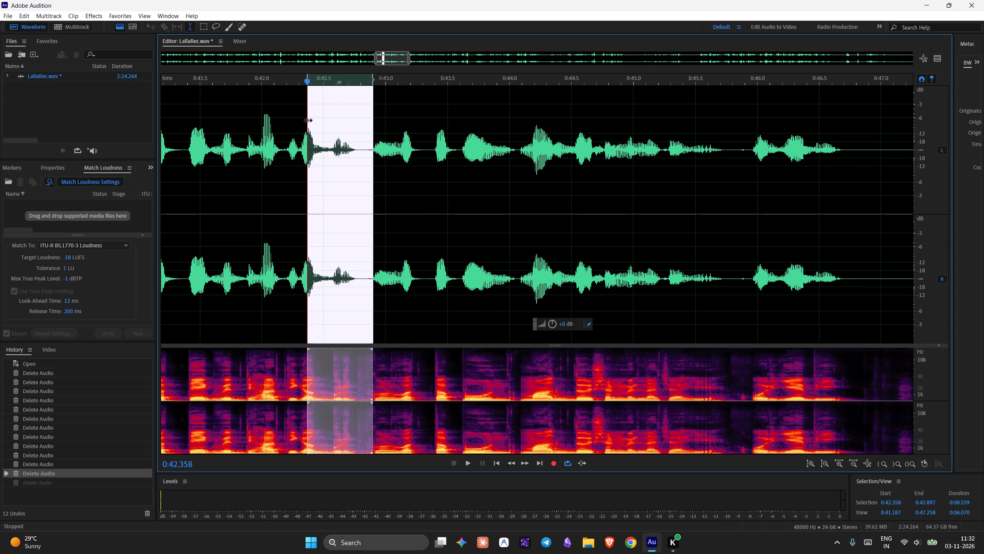
{"action": "left_click_drag", "start_coordinate": [308, 120], "coordinate": [321, 133]}
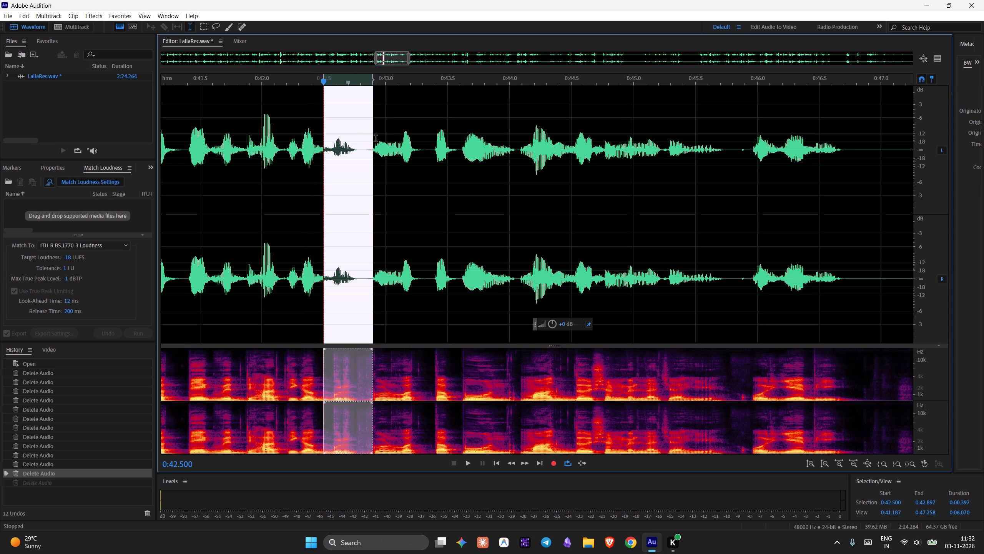
{"action": "left_click", "coordinate": [374, 136]}
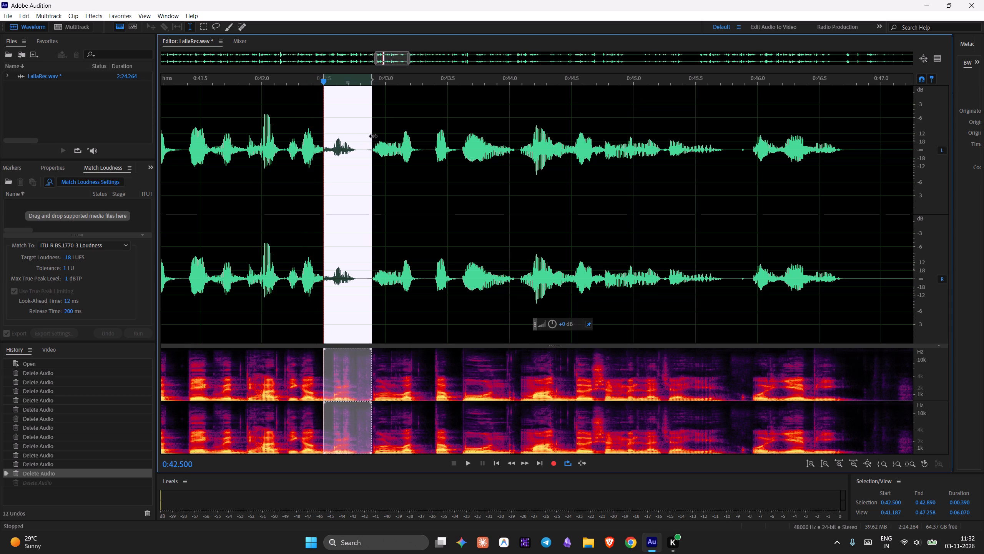
{"action": "key", "text": "Delete"}
{"action": "left_click", "coordinate": [272, 81]}
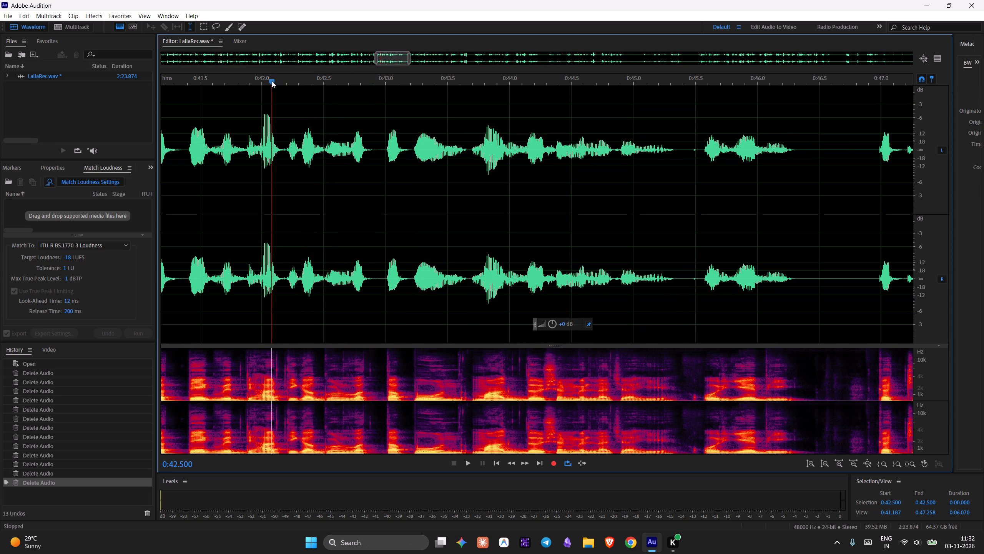
{"action": "key", "text": "space"}
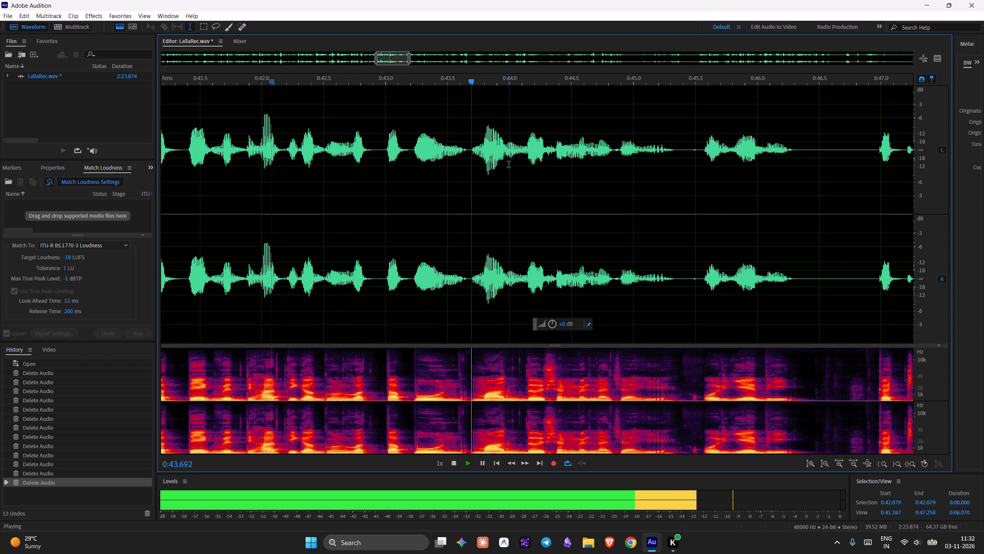
Listen on through the following phrases and delete the pause from about 0:46.43 to 0:46.93.
{"action": "scroll", "coordinate": [509, 165], "scroll_direction": "down", "scroll_amount": 3}
{"action": "scroll", "coordinate": [592, 183], "scroll_direction": "up", "scroll_amount": 1}
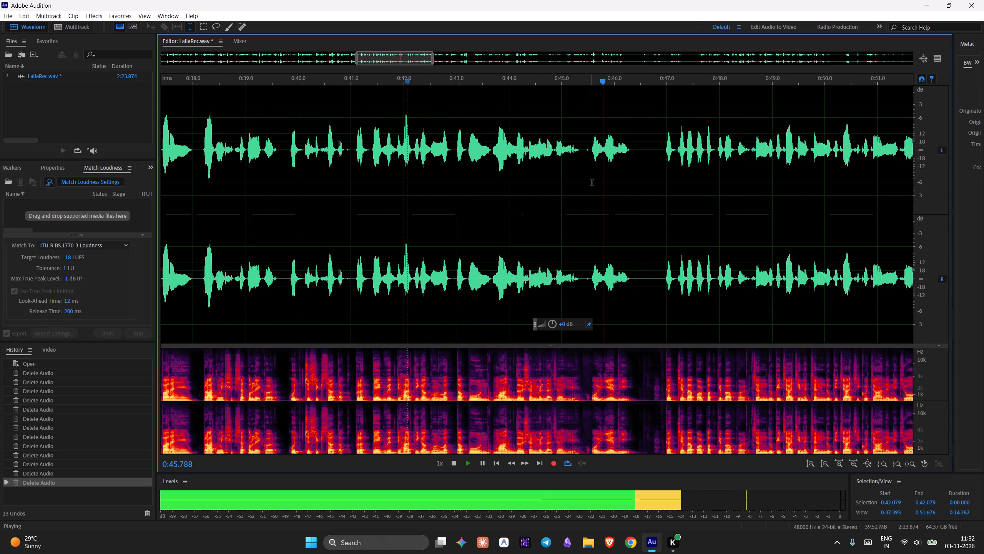
{"action": "scroll", "coordinate": [592, 183], "scroll_direction": "up", "scroll_amount": 1}
{"action": "scroll", "coordinate": [655, 177], "scroll_direction": "down", "scroll_amount": 2}
{"action": "scroll", "coordinate": [662, 175], "scroll_direction": "up", "scroll_amount": 1}
{"action": "key", "text": "space"}
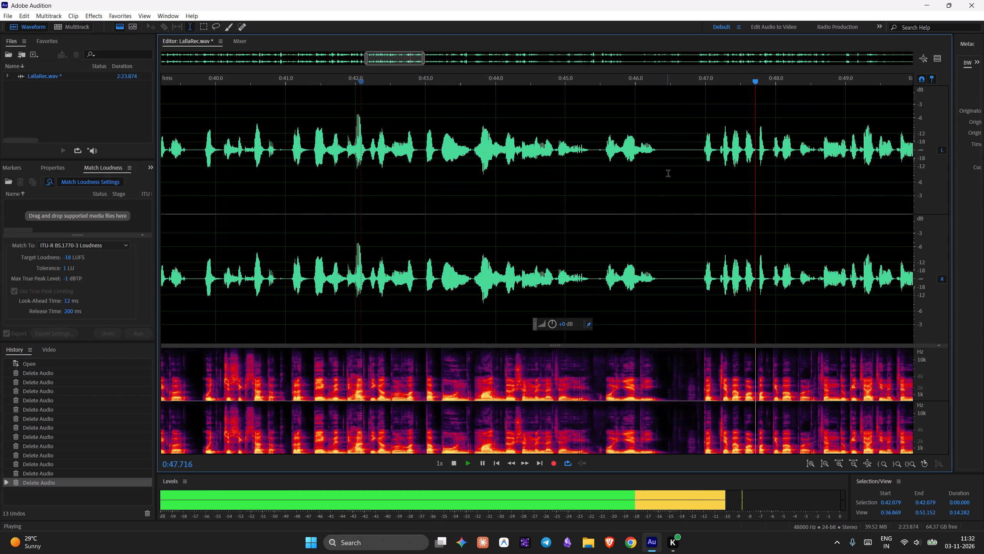
{"action": "left_click_drag", "start_coordinate": [665, 175], "coordinate": [700, 191]}
{"action": "key", "text": "Delete"}
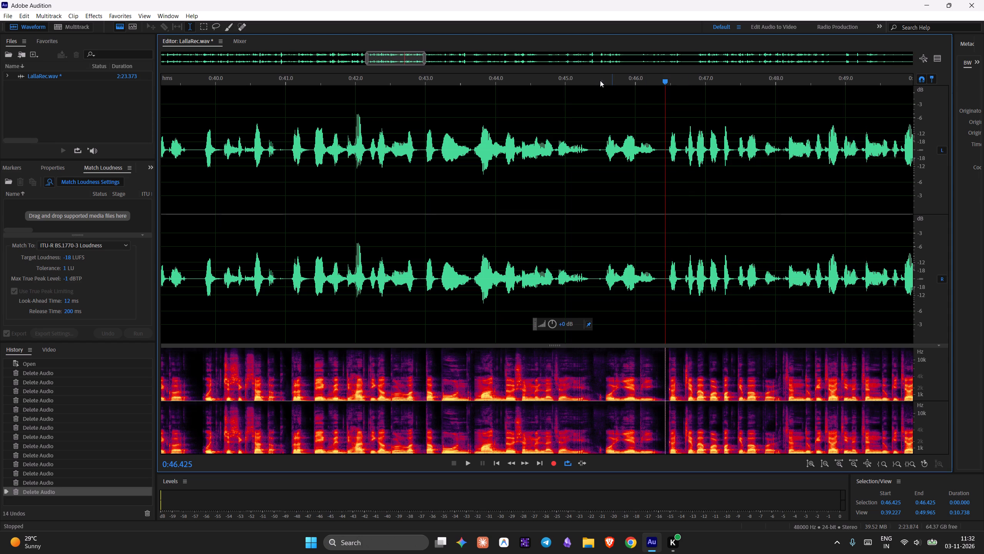
Replay from about 0:45.45 to check the latest cut and listen on through the speech to about 0:56.
{"action": "left_click", "coordinate": [597, 82]}
{"action": "key", "text": "space"}
{"action": "scroll", "coordinate": [631, 117], "scroll_direction": "down", "scroll_amount": 2}
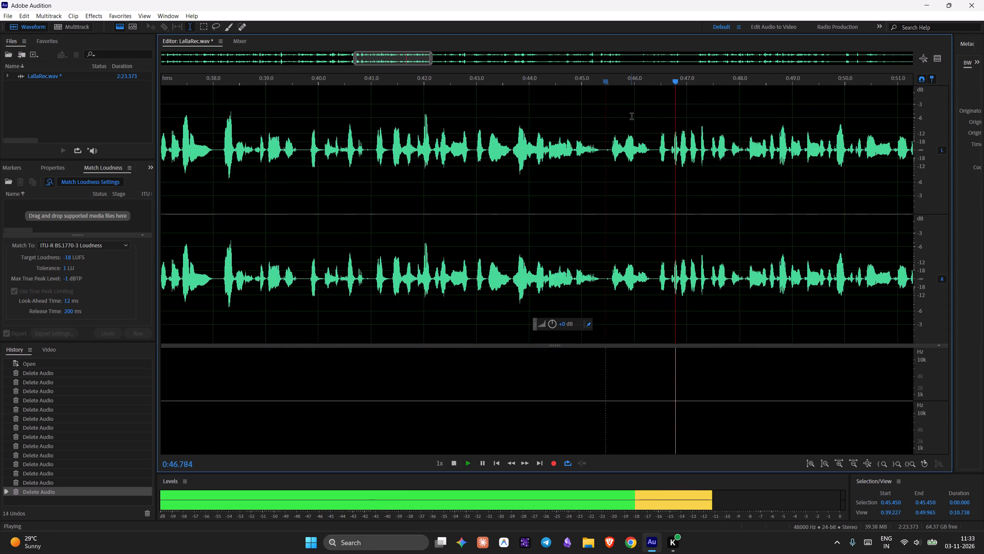
{"action": "scroll", "coordinate": [632, 117], "scroll_direction": "down", "scroll_amount": 2}
{"action": "scroll", "coordinate": [727, 150], "scroll_direction": "down", "scroll_amount": 2}
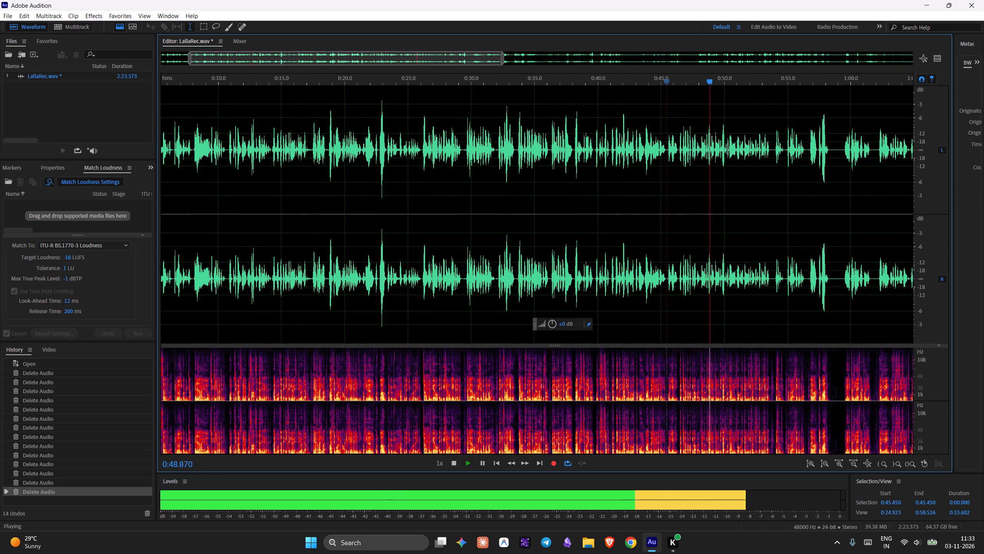
{"action": "scroll", "coordinate": [783, 183], "scroll_direction": "up", "scroll_amount": 1}
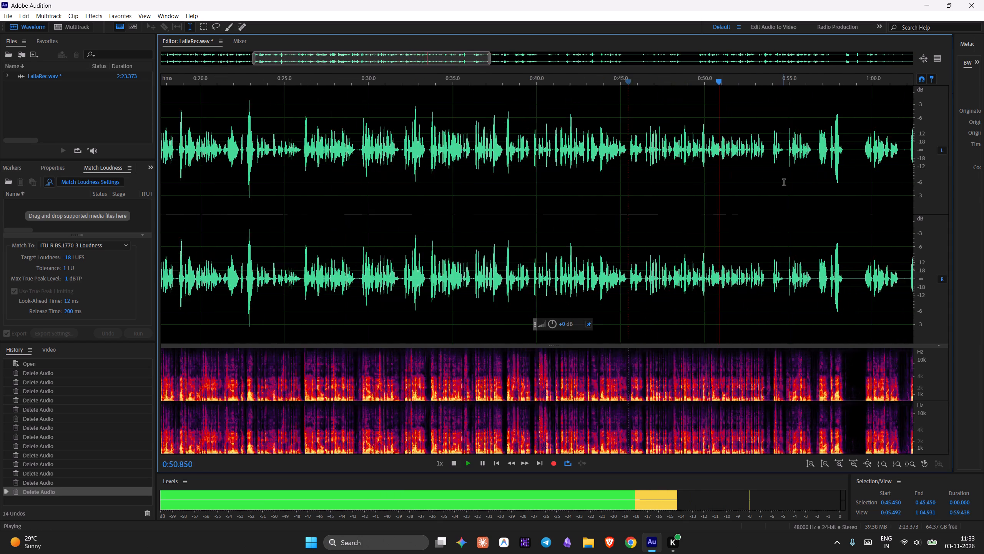
{"action": "scroll", "coordinate": [784, 183], "scroll_direction": "up", "scroll_amount": 7}
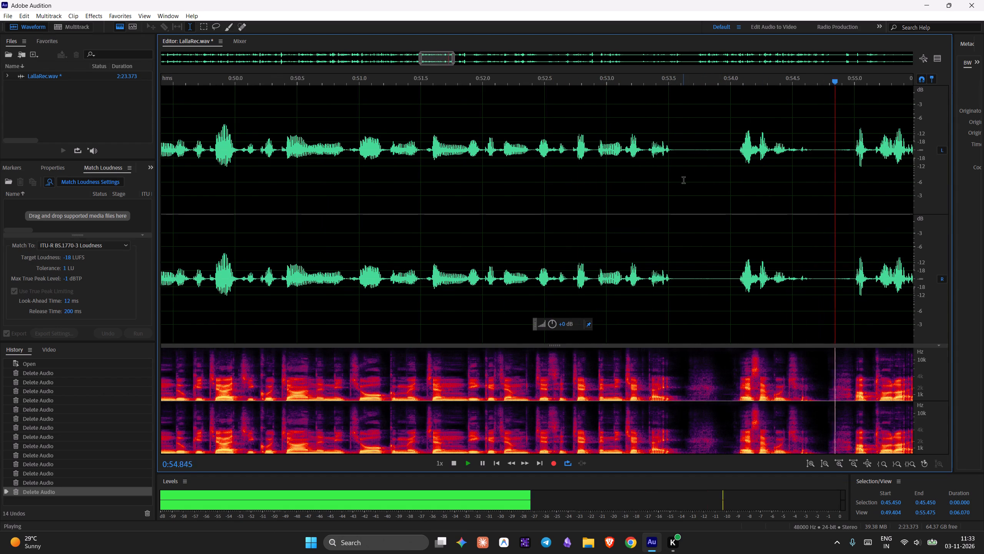
{"action": "key", "text": "space"}
Replay the speech from about 0:53.49 and delete the unwanted phrases from about 0:53.70 to 0:56.59.
{"action": "scroll", "coordinate": [498, 178], "scroll_direction": "down", "scroll_amount": 4}
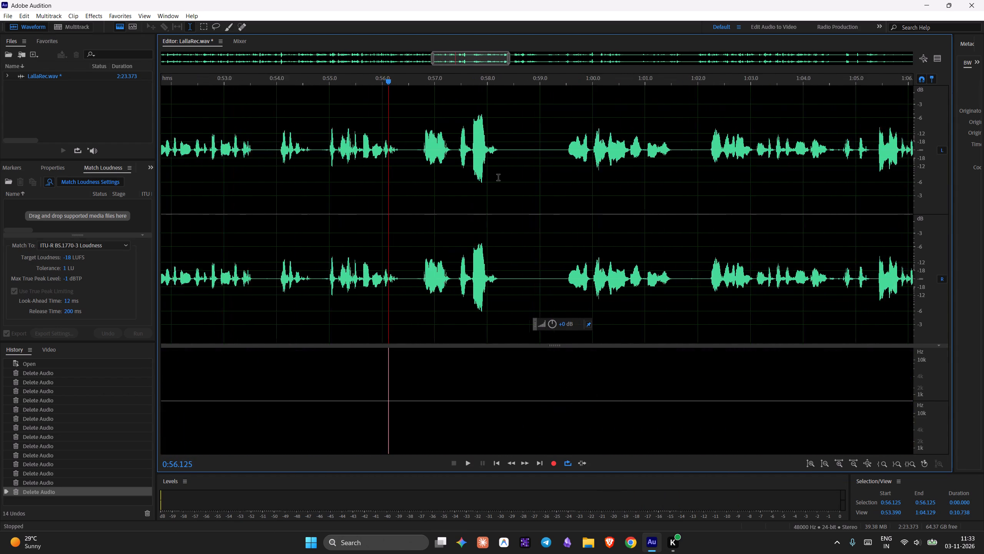
{"action": "key", "text": "space"}
{"action": "key", "text": "space"}
{"action": "left_click", "coordinate": [312, 86]}
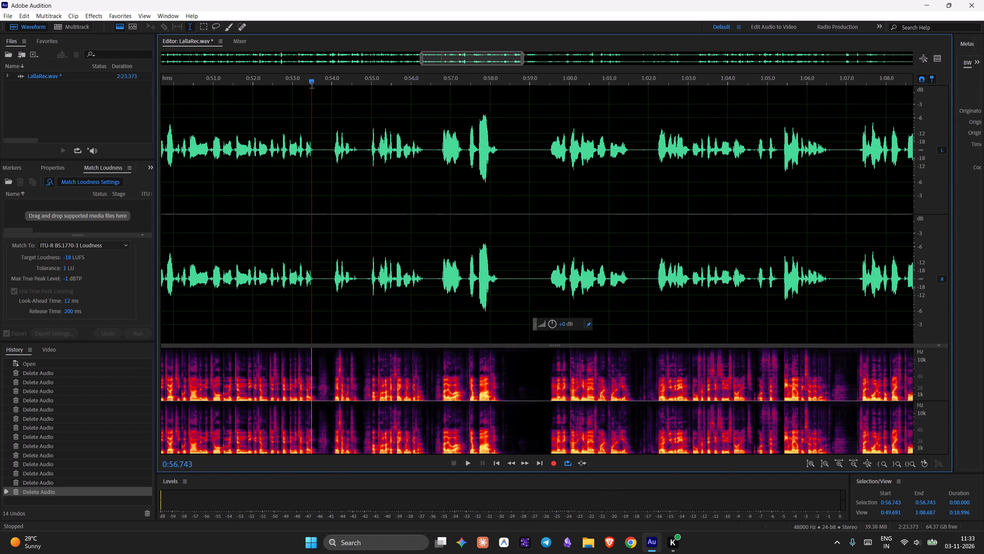
{"action": "key", "text": "space"}
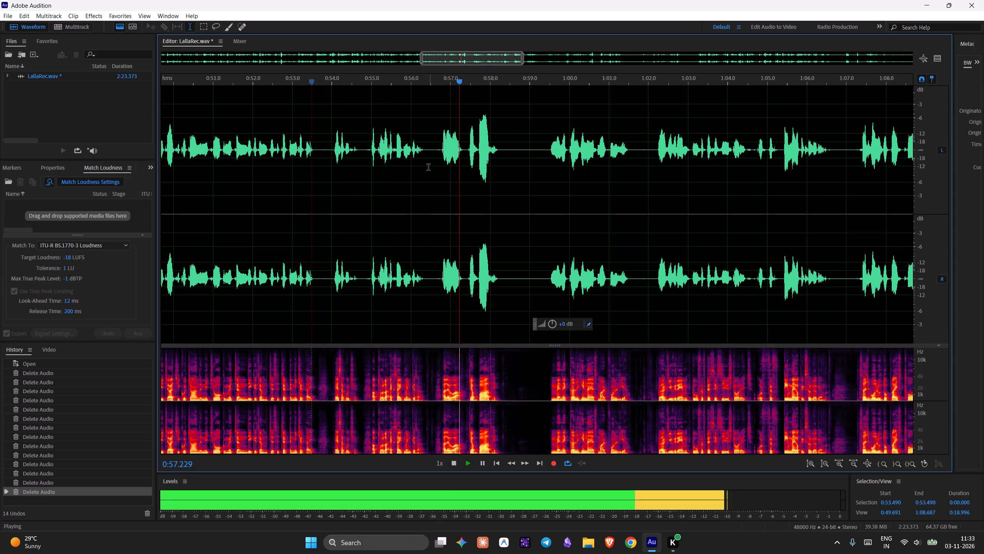
{"action": "left_click_drag", "start_coordinate": [434, 174], "coordinate": [326, 177]}
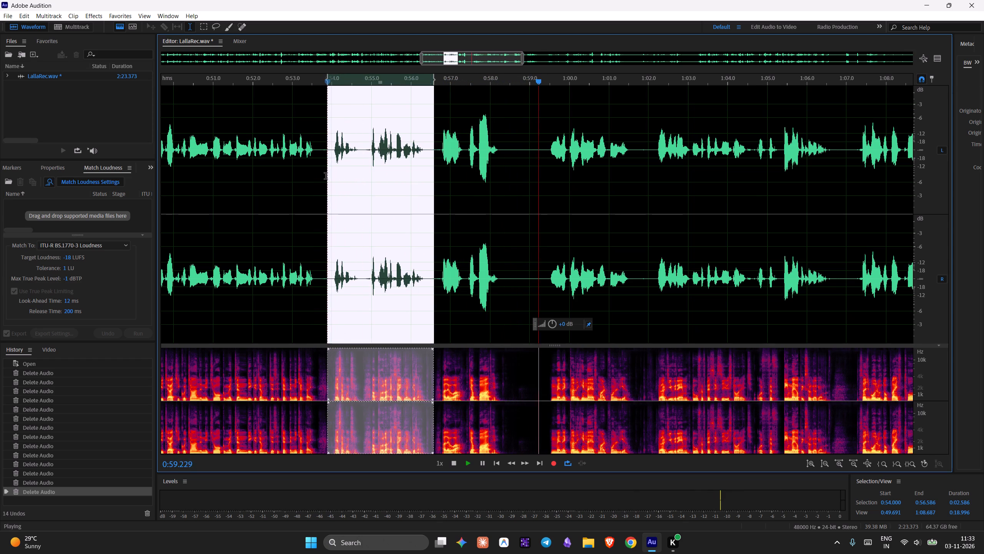
{"action": "left_click_drag", "start_coordinate": [326, 177], "coordinate": [320, 180]}
{"action": "key", "text": "space"}
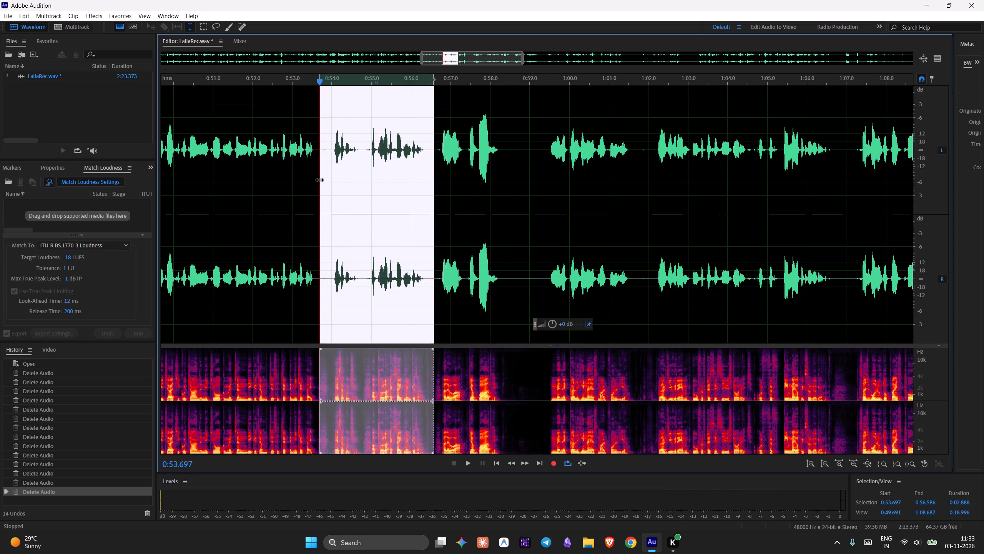
{"action": "key", "text": "Delete"}
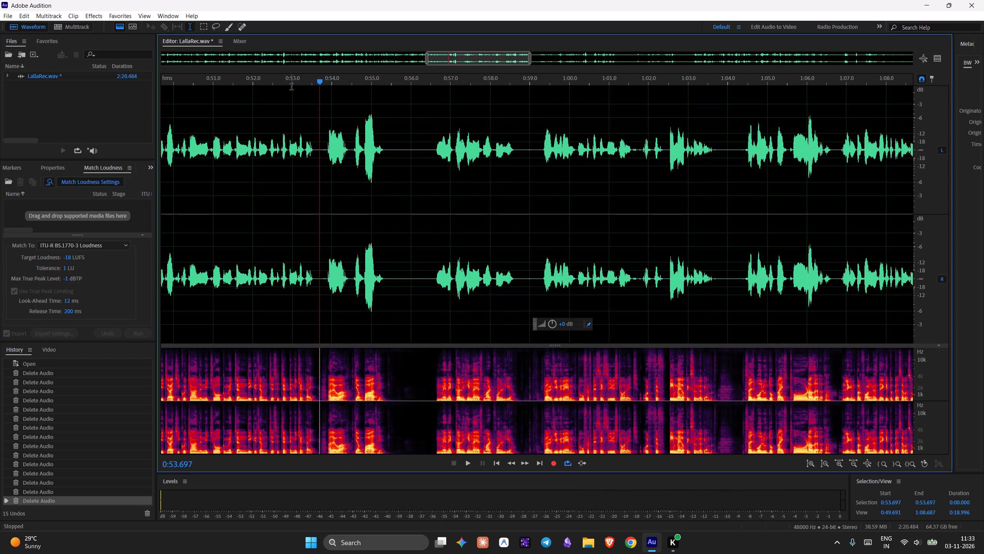
Replay across the cut from about 0:53.0 and delete the leftover pause from about 0:53.63 to 0:53.81.
{"action": "left_click", "coordinate": [291, 87]}
{"action": "key", "text": "space"}
{"action": "scroll", "coordinate": [324, 138], "scroll_direction": "up", "scroll_amount": 2}
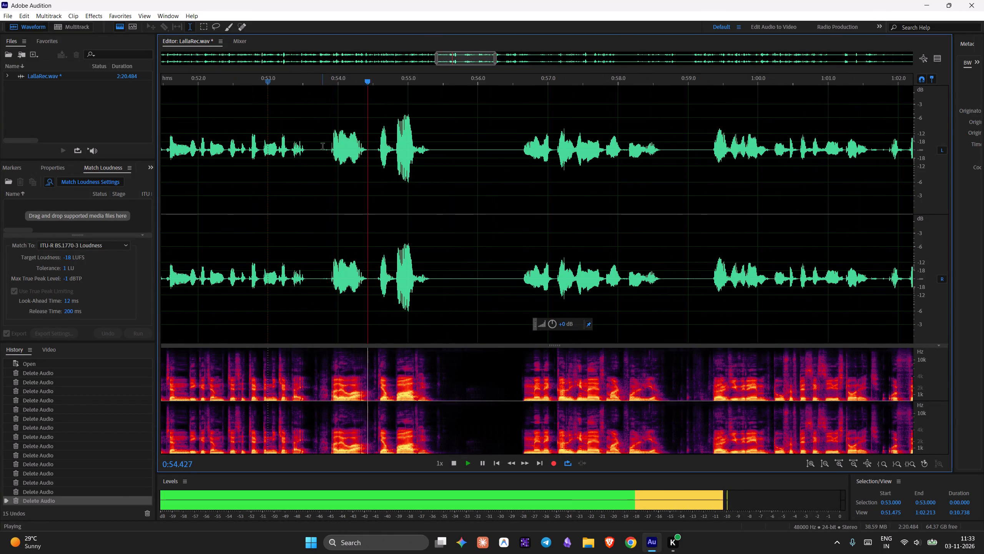
{"action": "left_click_drag", "start_coordinate": [324, 156], "coordinate": [312, 156]}
{"action": "key", "text": "space"}
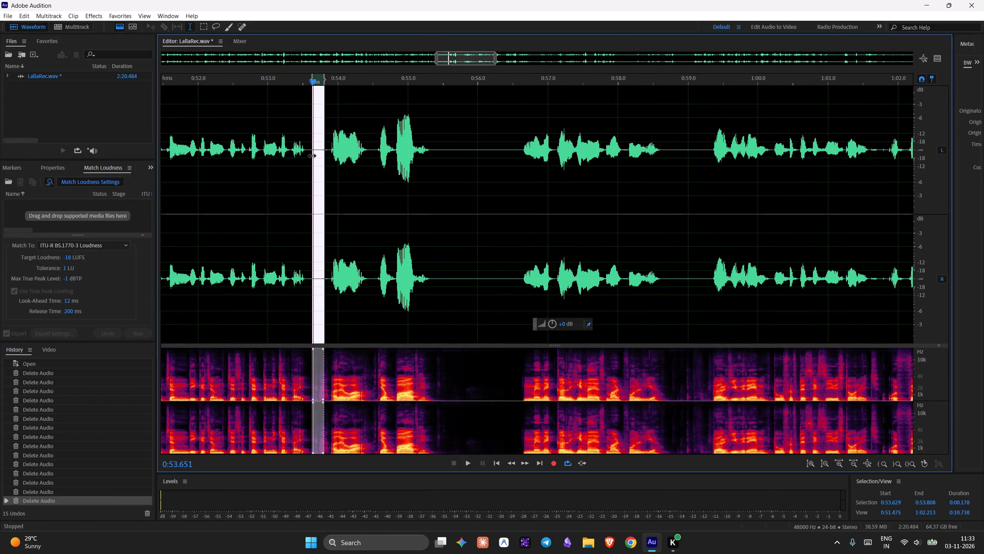
{"action": "key", "text": "Delete"}
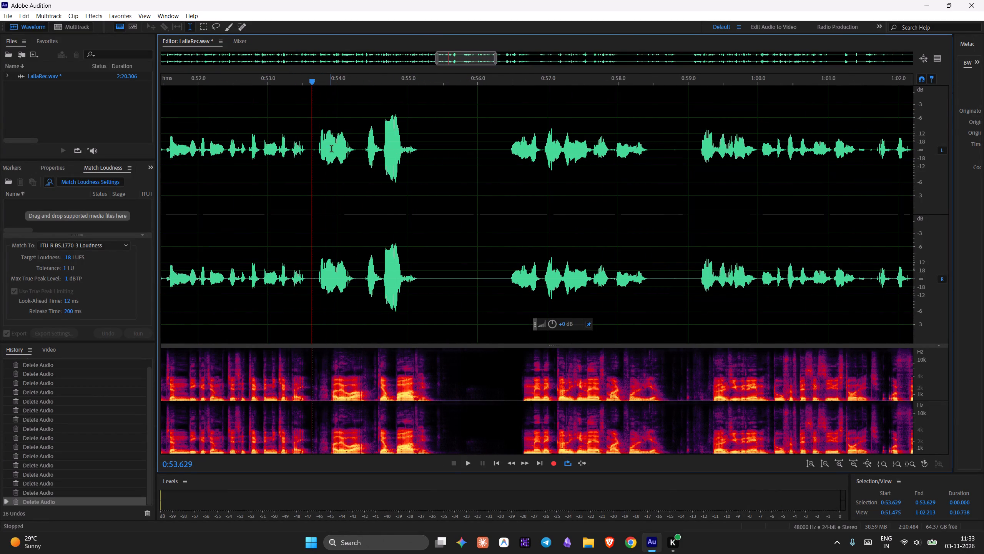
Preview the audio from about 0:54.86 and delete the long silent pause from about 0:55.22 to 0:56.39.
{"action": "left_click", "coordinate": [398, 79]}
{"action": "key", "text": "space"}
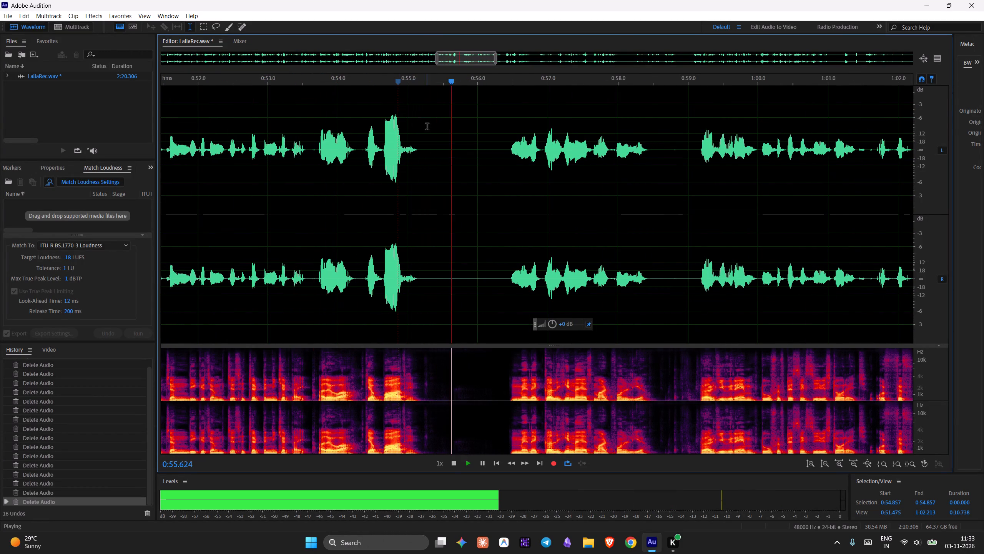
{"action": "key", "text": "space"}
{"action": "left_click_drag", "start_coordinate": [505, 187], "coordinate": [424, 189]}
{"action": "key", "text": "Delete"}
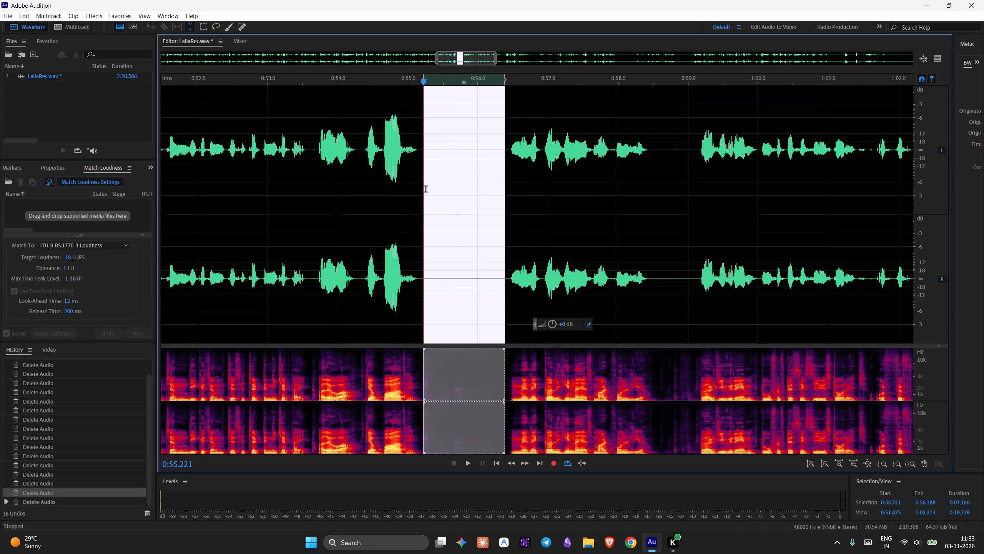
Replay across the cut from about 0:54.39 and delete the silent pause from about 0:57.36 to 0:57.86.
{"action": "left_click", "coordinate": [365, 78]}
{"action": "key", "text": "space"}
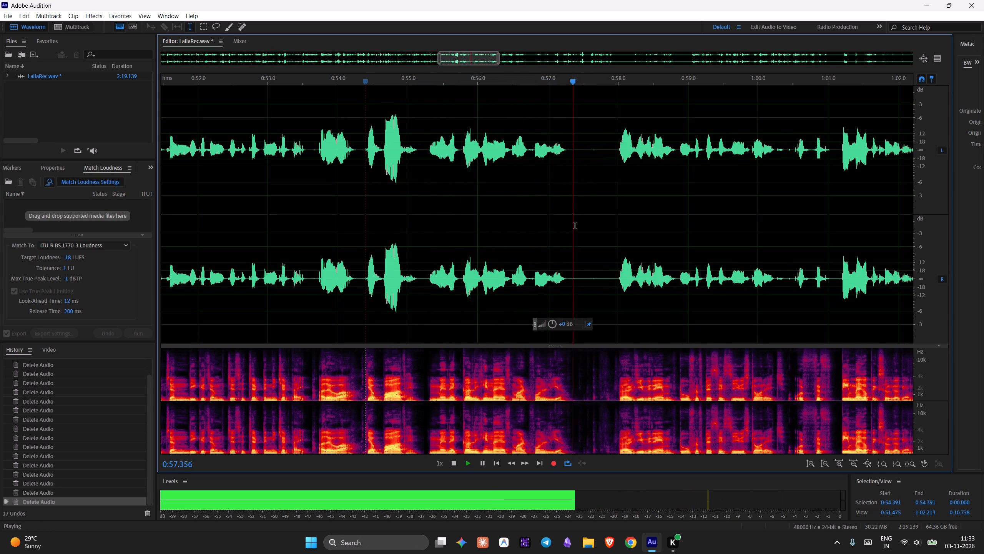
{"action": "key", "text": "space"}
{"action": "left_click_drag", "start_coordinate": [573, 222], "coordinate": [593, 230]}
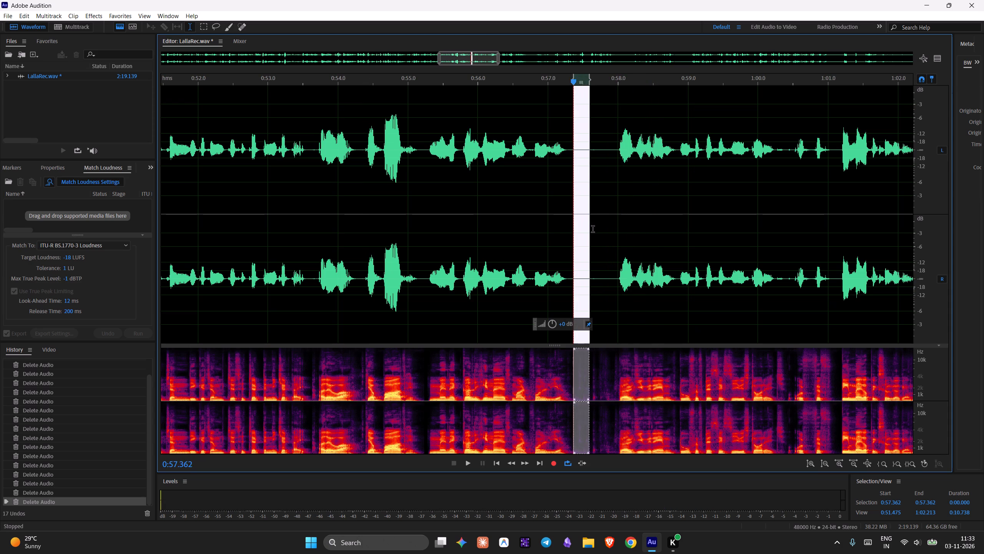
{"action": "left_click_drag", "start_coordinate": [593, 230], "coordinate": [608, 246]}
{"action": "key", "text": "Delete"}
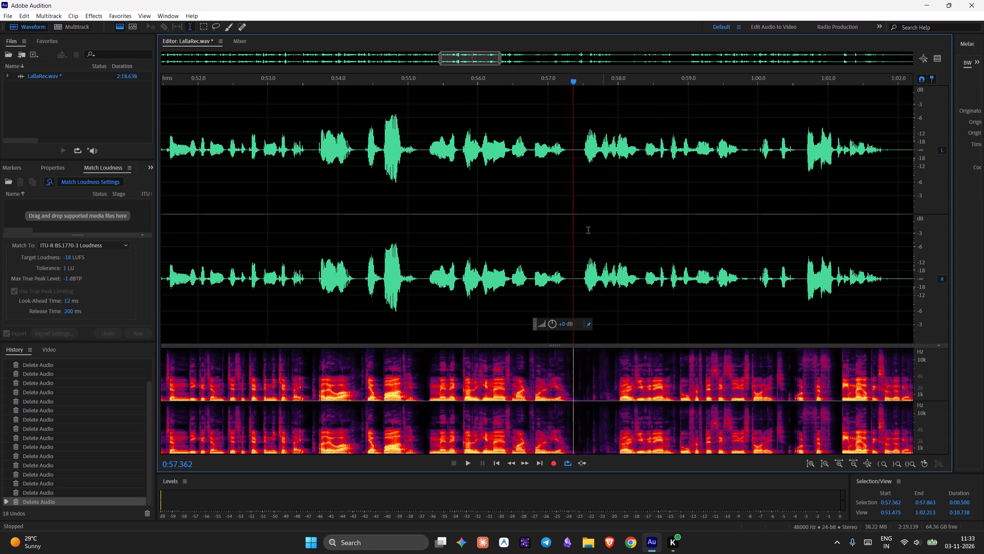
Listen on from about 0:57.36 and delete the silent pause from about 1:01.96 to 1:02.54.
{"action": "key", "text": "space"}
{"action": "scroll", "coordinate": [623, 203], "scroll_direction": "down", "scroll_amount": 1}
{"action": "scroll", "coordinate": [694, 194], "scroll_direction": "down", "scroll_amount": 2}
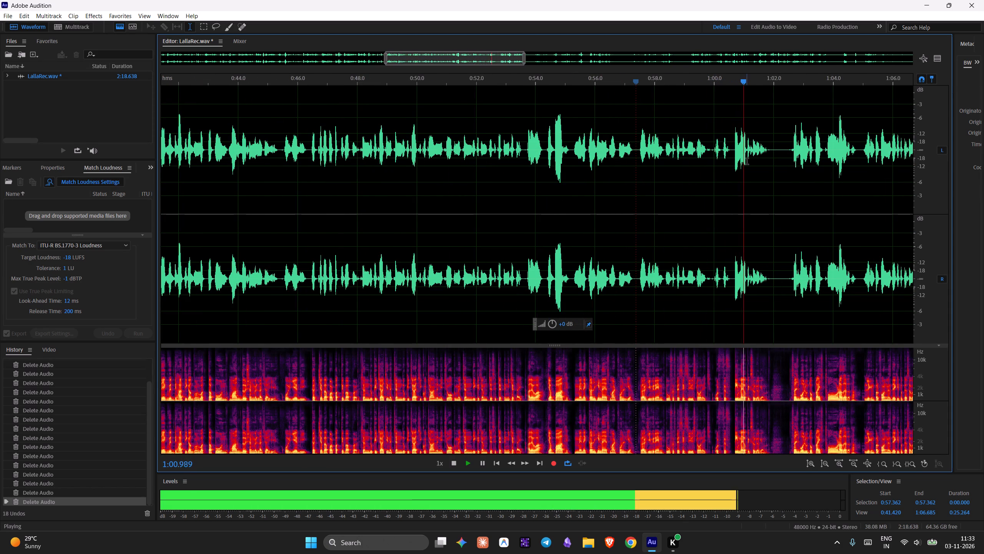
{"action": "key", "text": "space"}
{"action": "scroll", "coordinate": [786, 163], "scroll_direction": "up", "scroll_amount": 2}
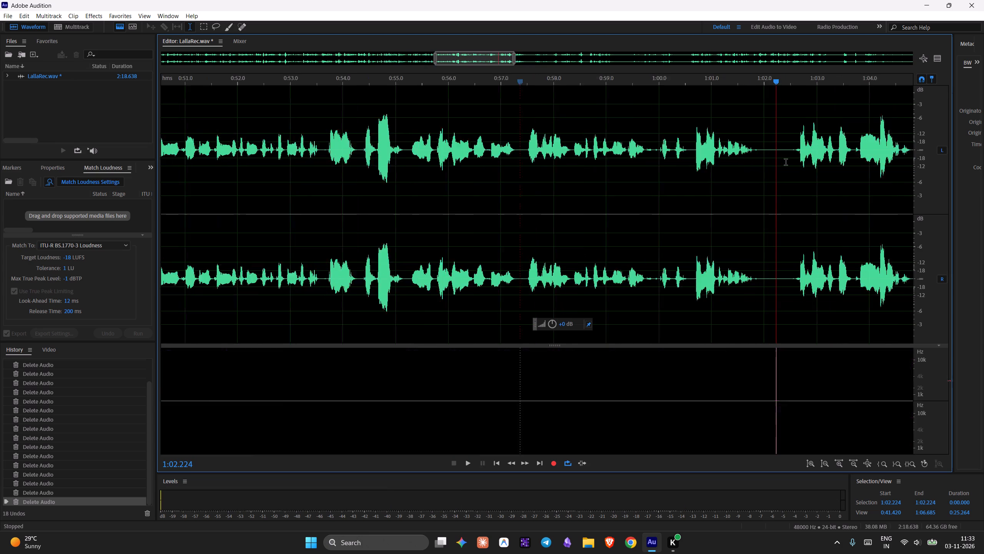
{"action": "scroll", "coordinate": [786, 163], "scroll_direction": "up", "scroll_amount": 3}
{"action": "left_click_drag", "start_coordinate": [731, 173], "coordinate": [796, 179]}
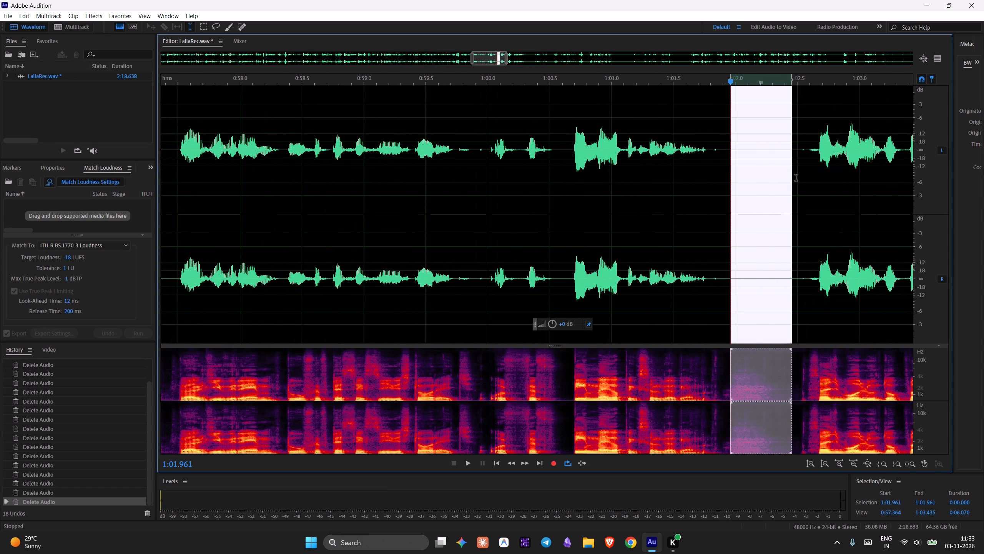
{"action": "left_click_drag", "start_coordinate": [796, 179], "coordinate": [801, 181]}
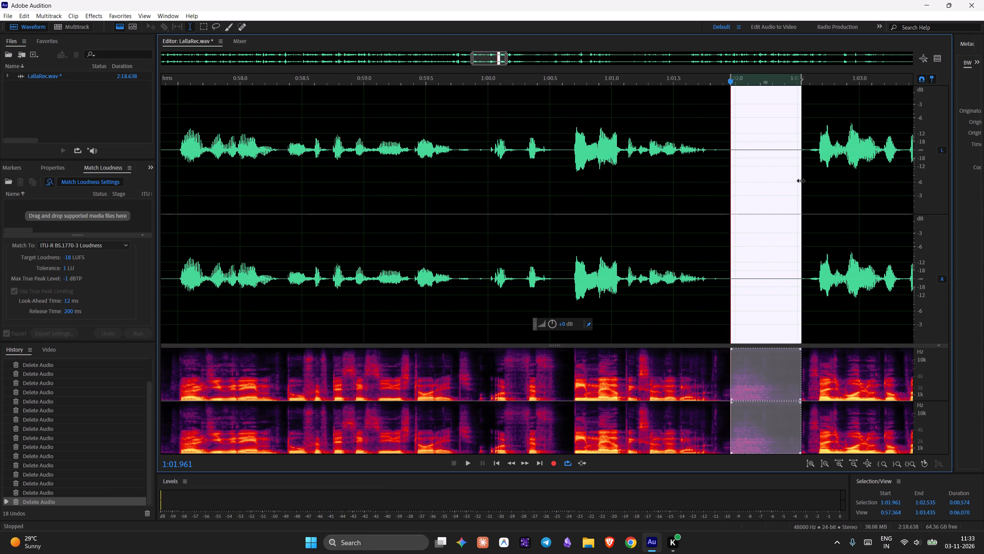
{"action": "key", "text": "Delete"}
Replay across the cut from about 1:00.86 and delete the long pause from about 1:06.84 to 1:08.26.
{"action": "scroll", "coordinate": [732, 185], "scroll_direction": "down", "scroll_amount": 5}
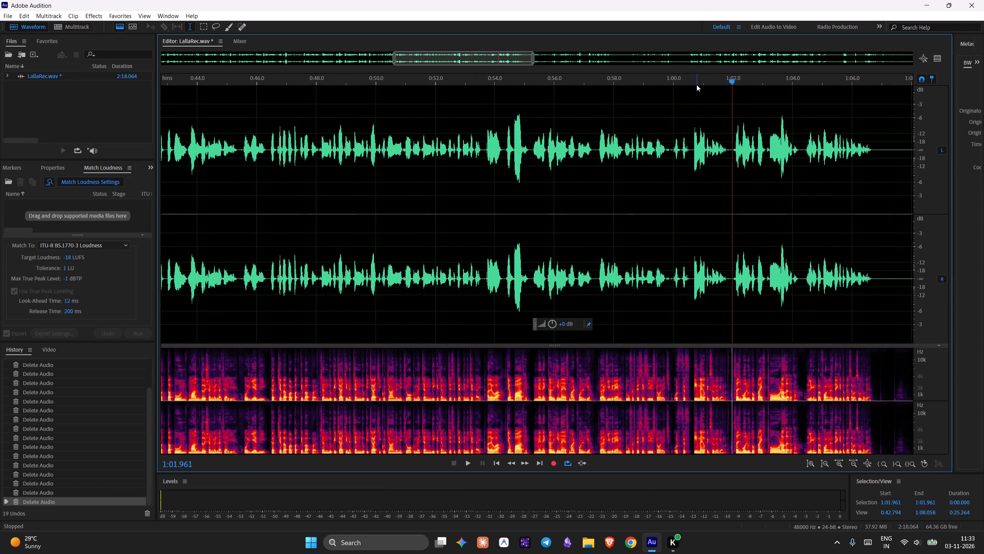
{"action": "left_click", "coordinate": [699, 79]}
{"action": "key", "text": "space"}
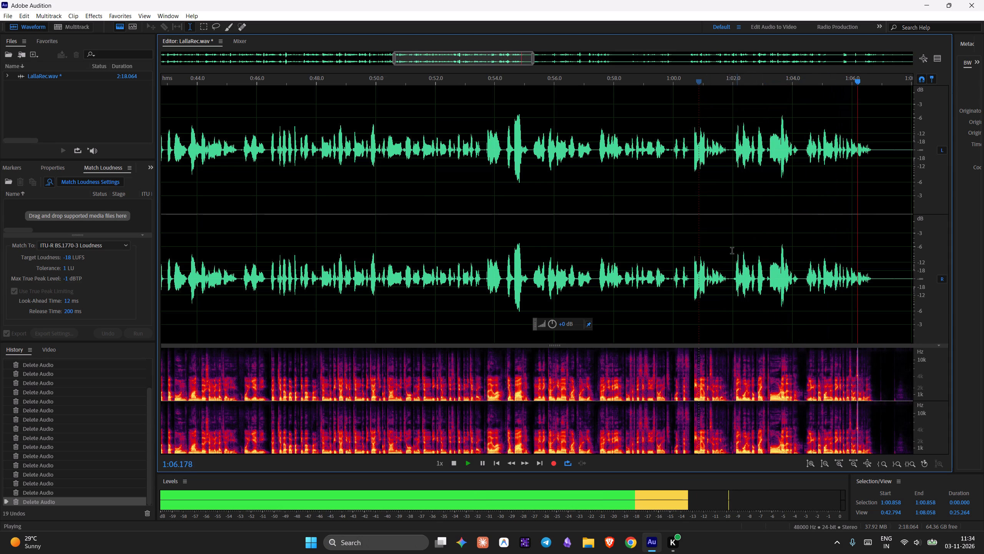
{"action": "key", "text": "space"}
{"action": "left_click_drag", "start_coordinate": [495, 61], "coordinate": [550, 79]}
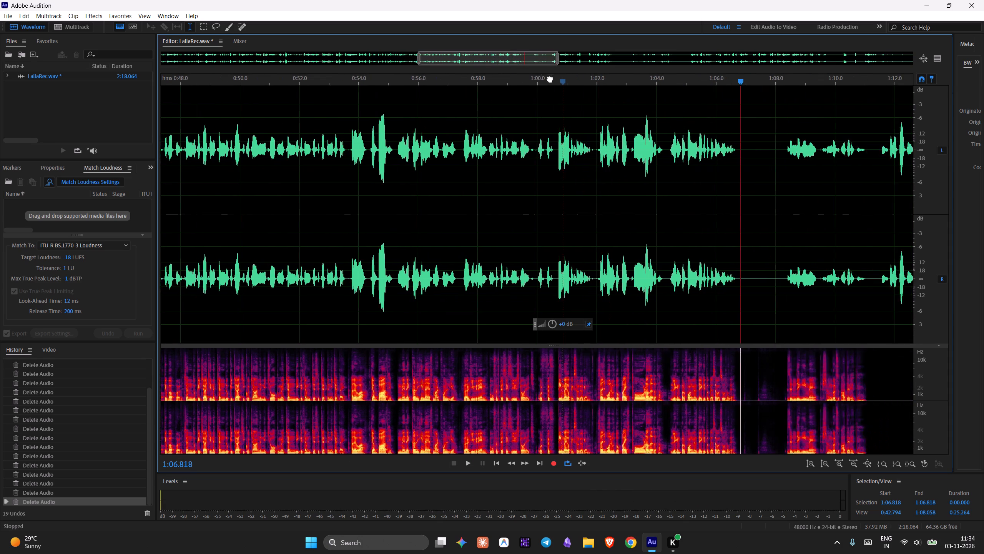
{"action": "left_click_drag", "start_coordinate": [550, 79], "coordinate": [592, 91]}
{"action": "key", "text": "space"}
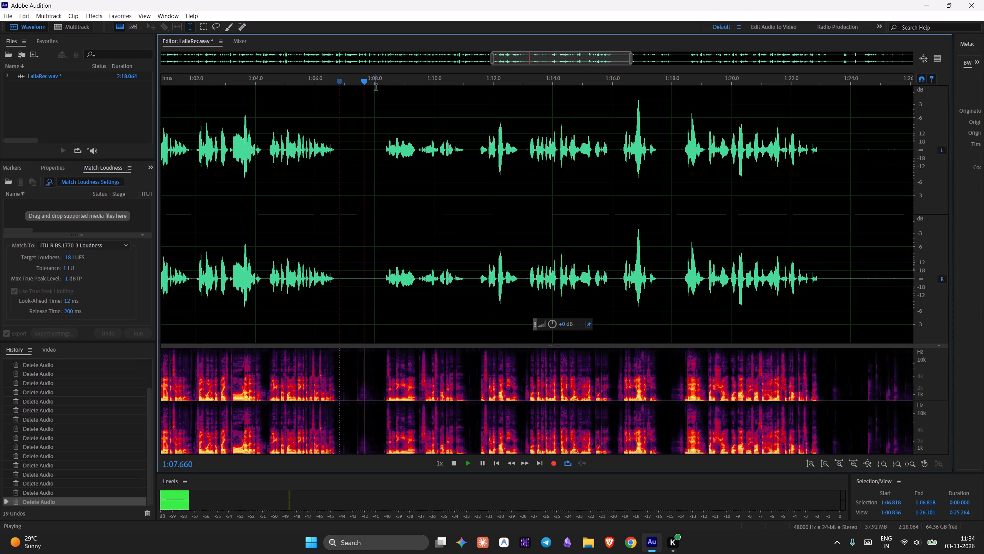
{"action": "left_click_drag", "start_coordinate": [382, 178], "coordinate": [343, 181]}
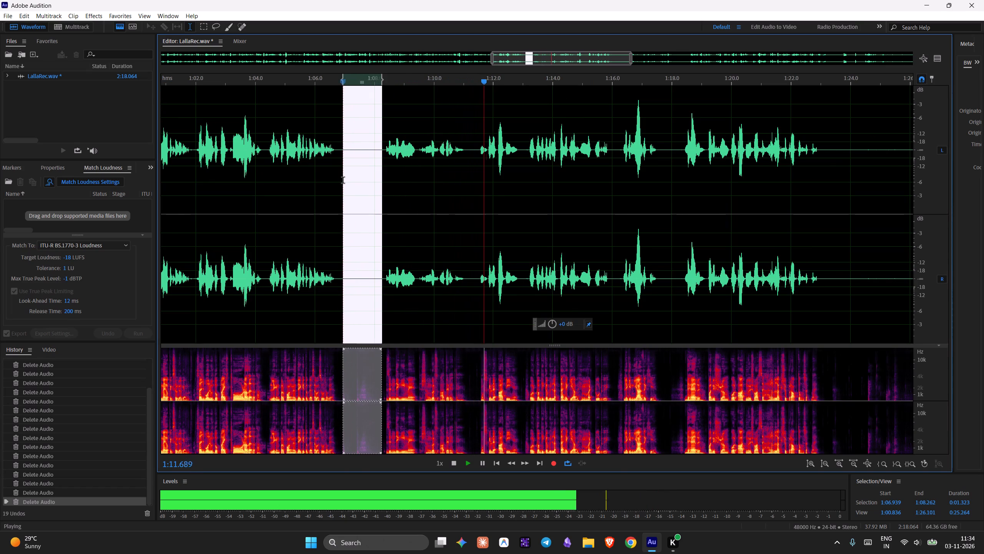
{"action": "left_click_drag", "start_coordinate": [343, 181], "coordinate": [340, 181]}
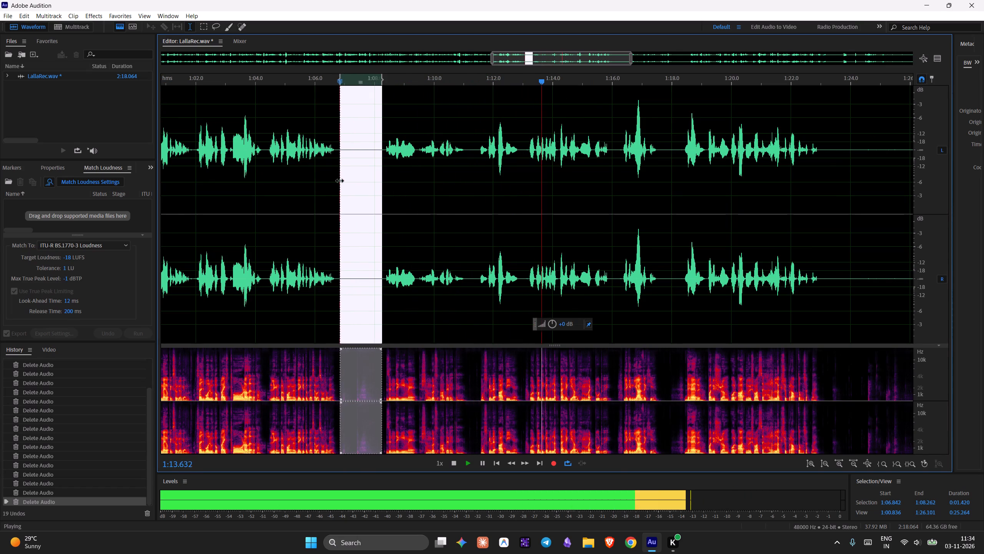
{"action": "key", "text": "Delete"}
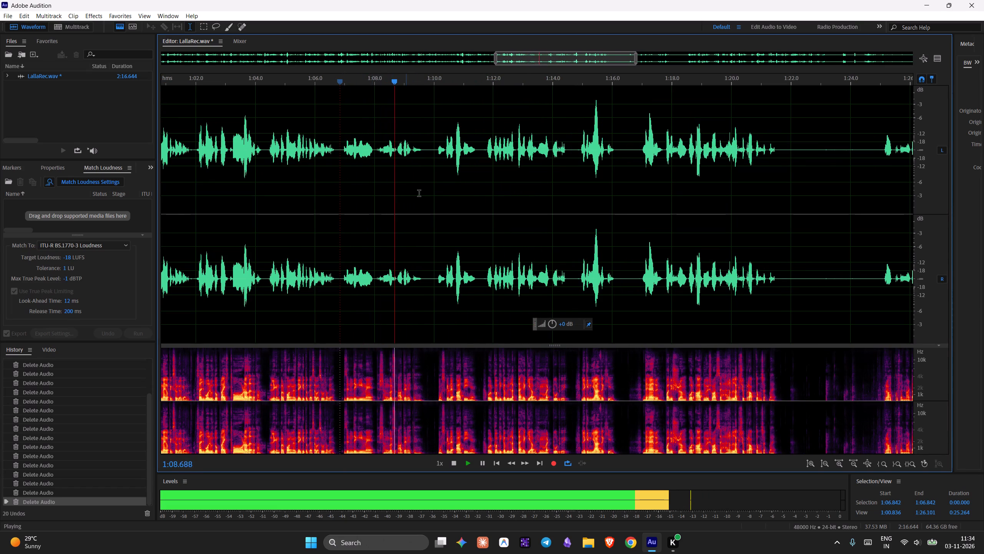
Delete the short pause between phrases from about 1:09.71 to 1:10.00.
{"action": "scroll", "coordinate": [429, 200], "scroll_direction": "up", "scroll_amount": 2}
{"action": "key", "text": "space"}
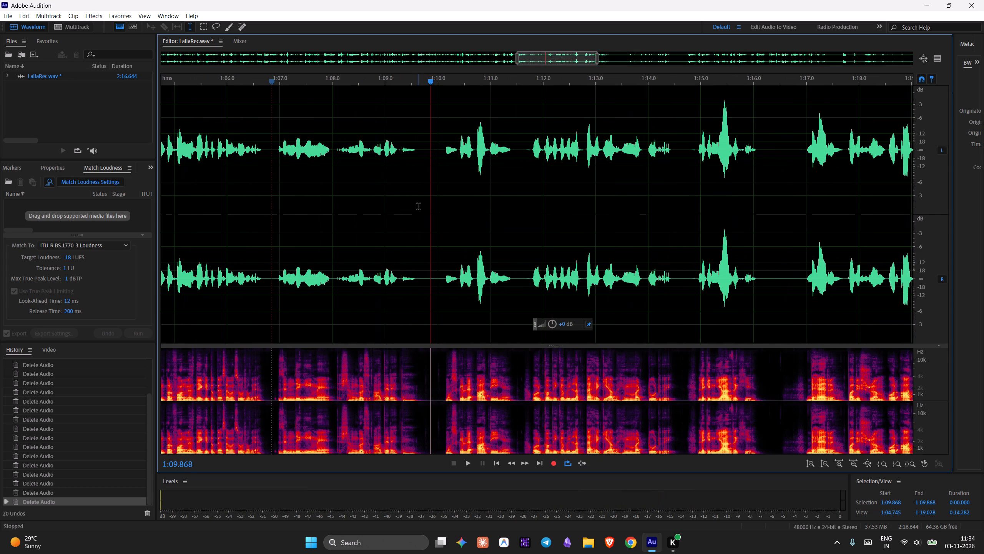
{"action": "left_click_drag", "start_coordinate": [422, 209], "coordinate": [437, 217]}
{"action": "key", "text": "Delete"}
Play on from about 1:09.71 and delete the short pause from about 1:11.20 to 1:11.37.
{"action": "key", "text": "space"}
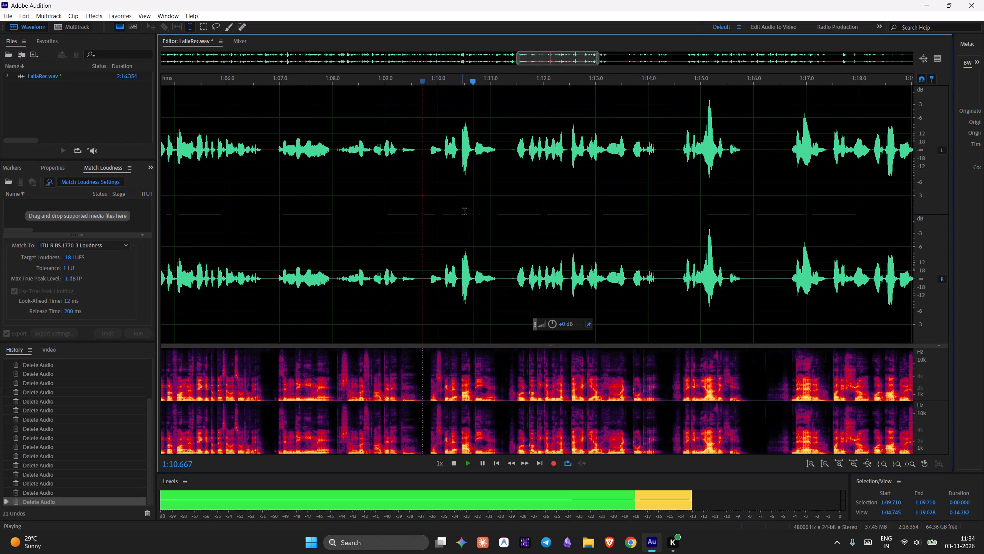
{"action": "left_click_drag", "start_coordinate": [501, 216], "coordinate": [510, 220]}
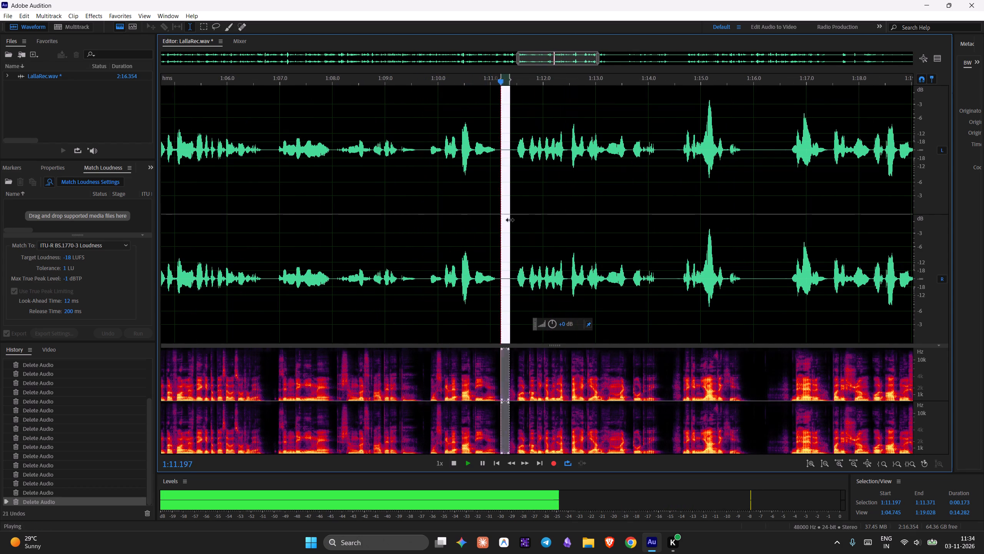
{"action": "key", "text": "Delete"}
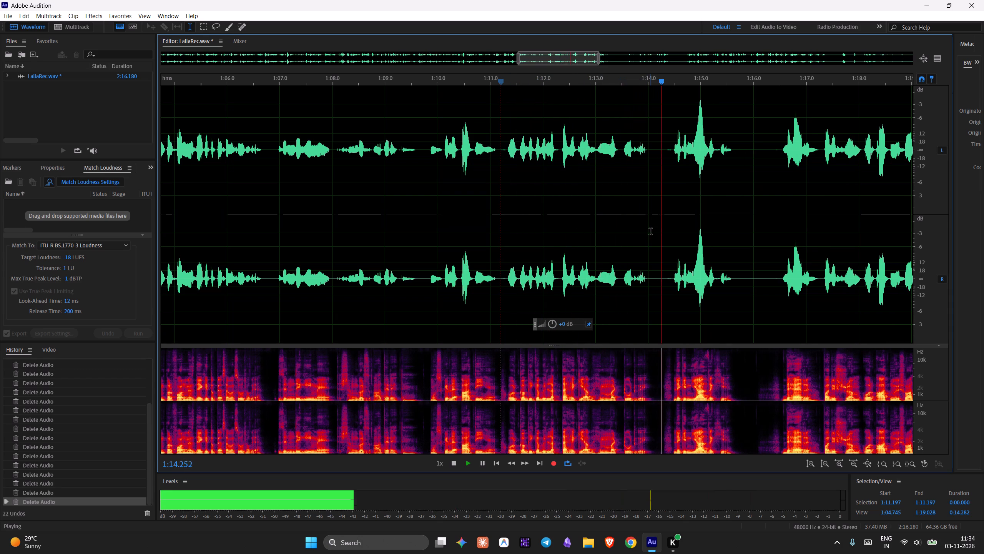
Delete the pause from about 1:14.00 to 1:14.36 while listening on.
{"action": "left_click_drag", "start_coordinate": [649, 231], "coordinate": [667, 243]}
{"action": "key", "text": "Delete"}
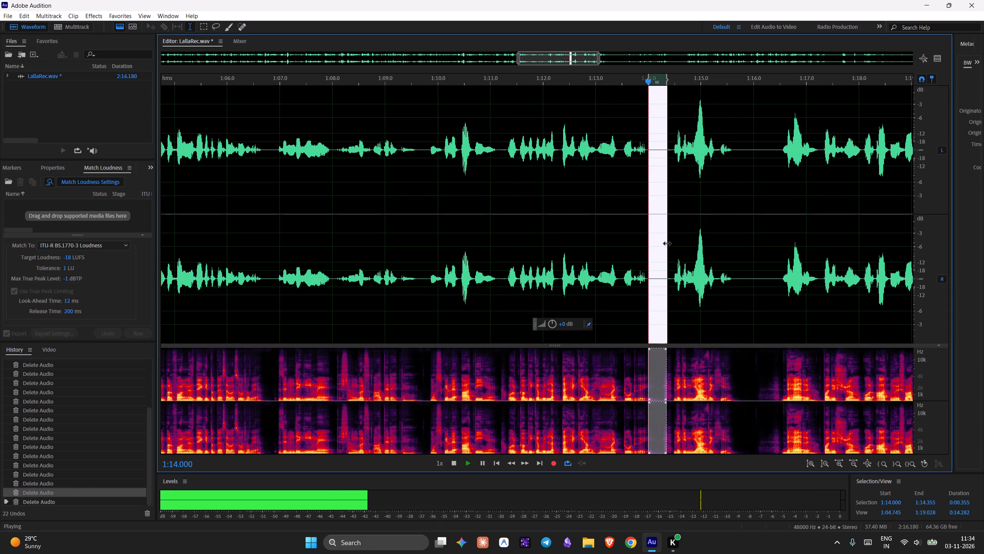
Delete the silent pause from about 1:15.31 to 1:16.11.
{"action": "left_click", "coordinate": [724, 221]}
{"action": "left_click_drag", "start_coordinate": [718, 220], "coordinate": [742, 228]}
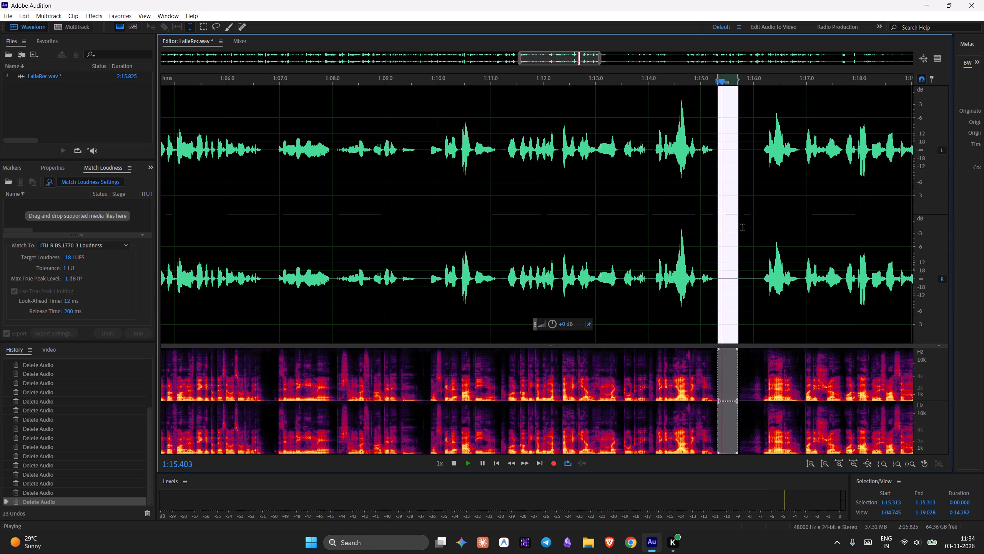
{"action": "left_click_drag", "start_coordinate": [742, 228], "coordinate": [759, 242]}
{"action": "key", "text": "Delete"}
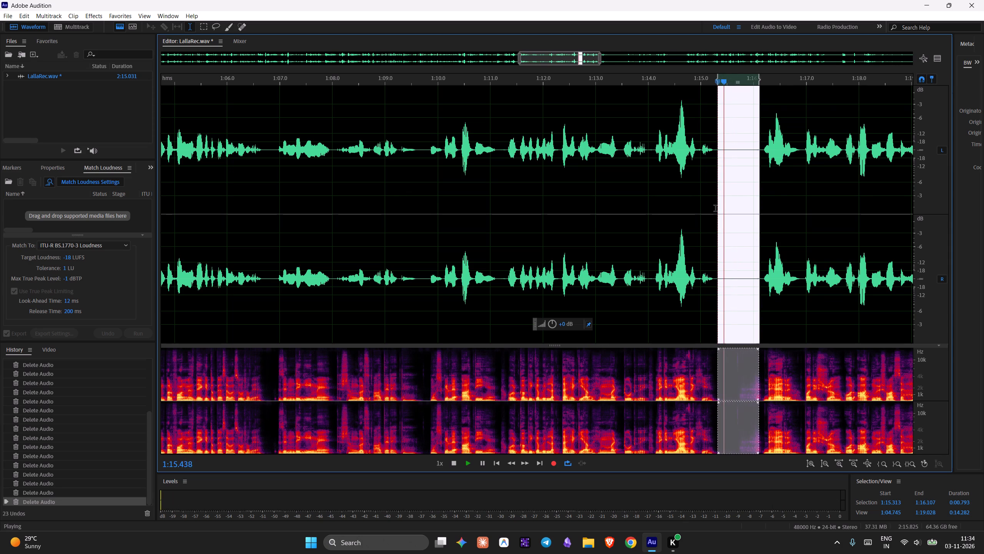
Listen on through the speech and delete the long silent stretch from about 1:20.00 to 1:23.41.
{"action": "scroll", "coordinate": [833, 192], "scroll_direction": "down", "scroll_amount": 2}
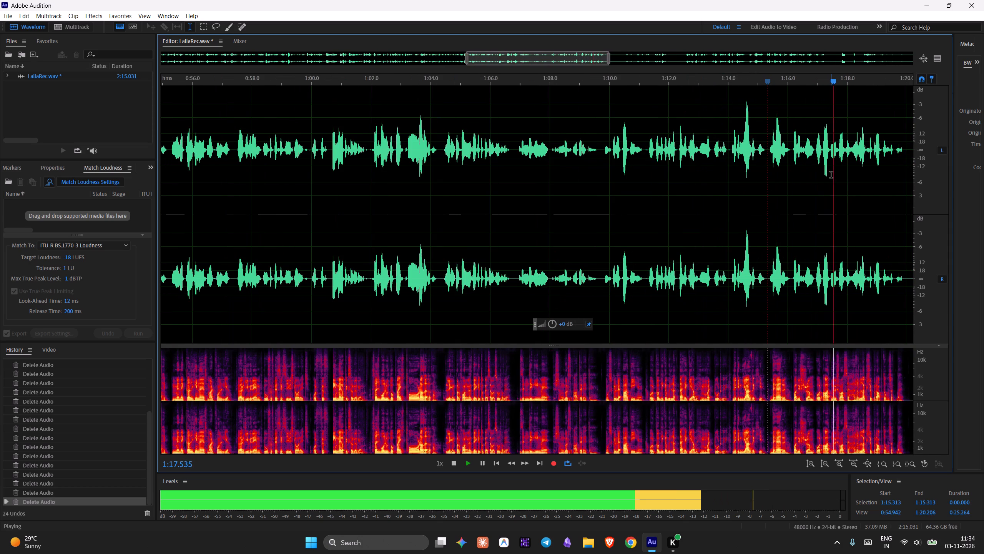
{"action": "left_click_drag", "start_coordinate": [591, 63], "coordinate": [630, 78]}
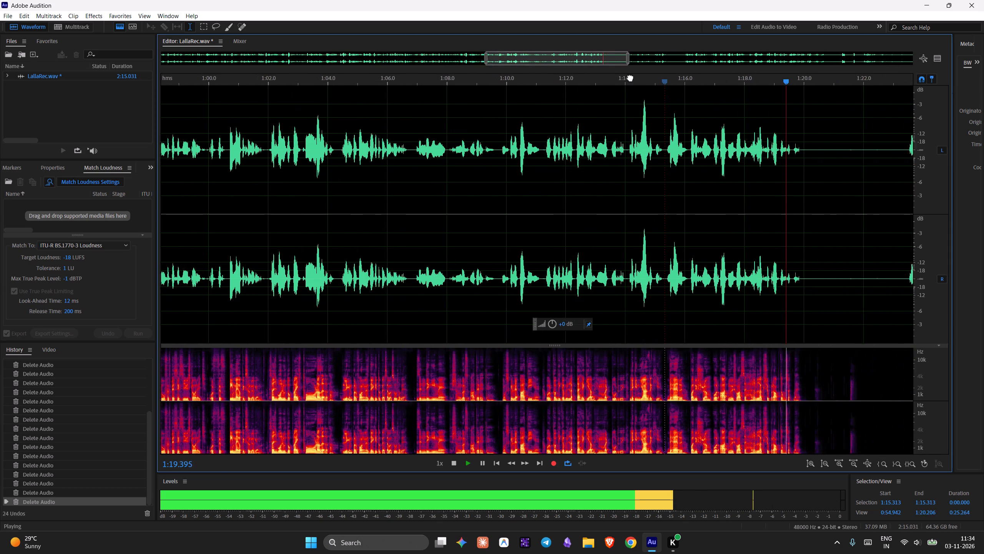
{"action": "left_click_drag", "start_coordinate": [630, 78], "coordinate": [649, 87]}
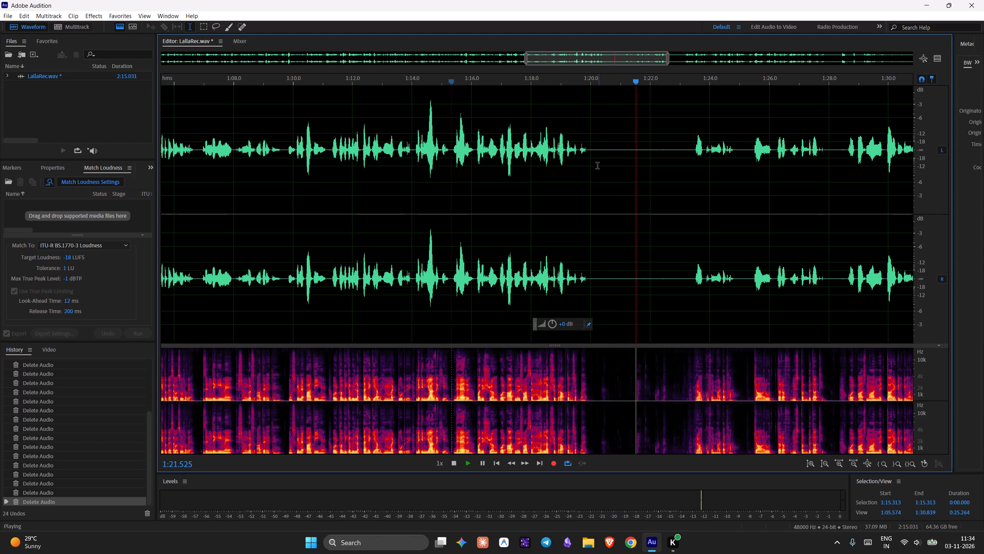
{"action": "left_click_drag", "start_coordinate": [590, 161], "coordinate": [690, 183]}
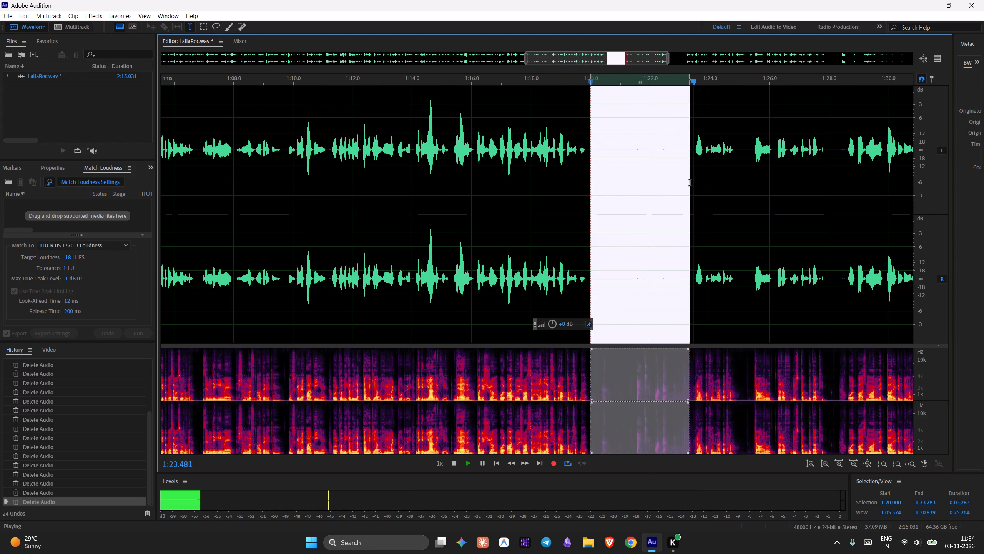
{"action": "left_click_drag", "start_coordinate": [690, 183], "coordinate": [692, 184]}
{"action": "key", "text": "Delete"}
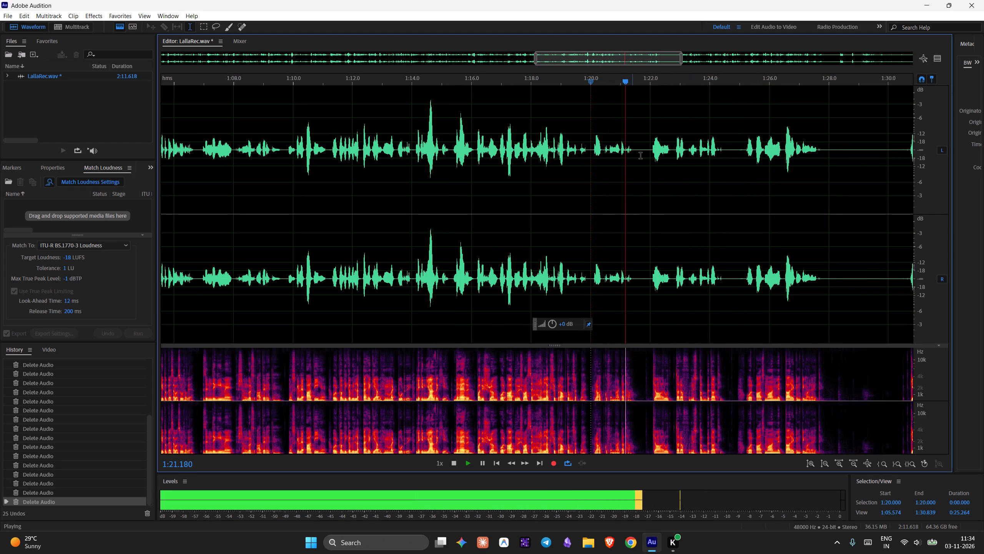
Delete part of the following pause from about 1:21.61 to 1:21.90.
{"action": "scroll", "coordinate": [660, 169], "scroll_direction": "up", "scroll_amount": 3}
{"action": "key", "text": "space"}
{"action": "left_click_drag", "start_coordinate": [610, 166], "coordinate": [628, 174]}
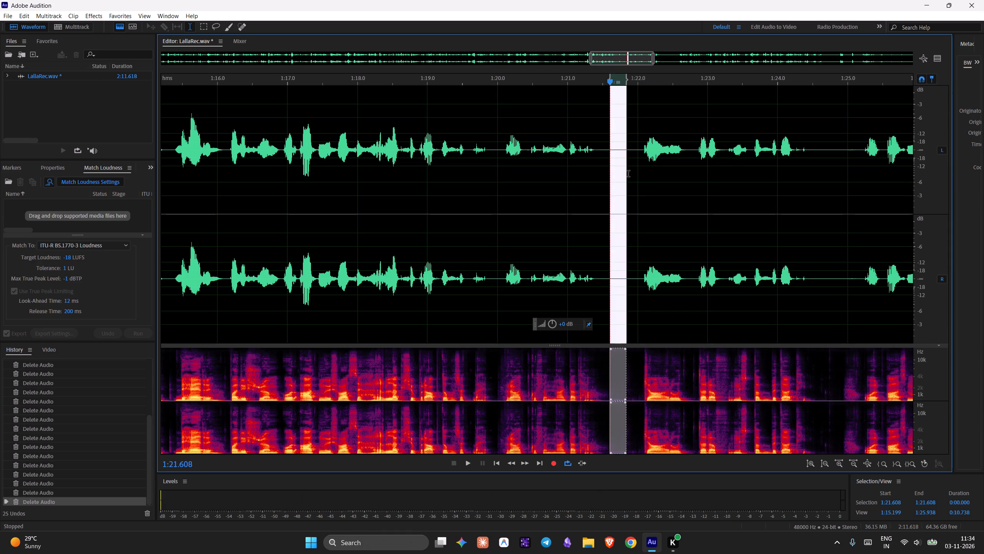
{"action": "left_click_drag", "start_coordinate": [628, 174], "coordinate": [631, 176]}
{"action": "key", "text": "Delete"}
Replay from about 1:20.94 and shorten the leftover pause near 1:21.5 with two small deletions totalling about 0.26 s.
{"action": "left_click", "coordinate": [563, 86]}
{"action": "key", "text": "space"}
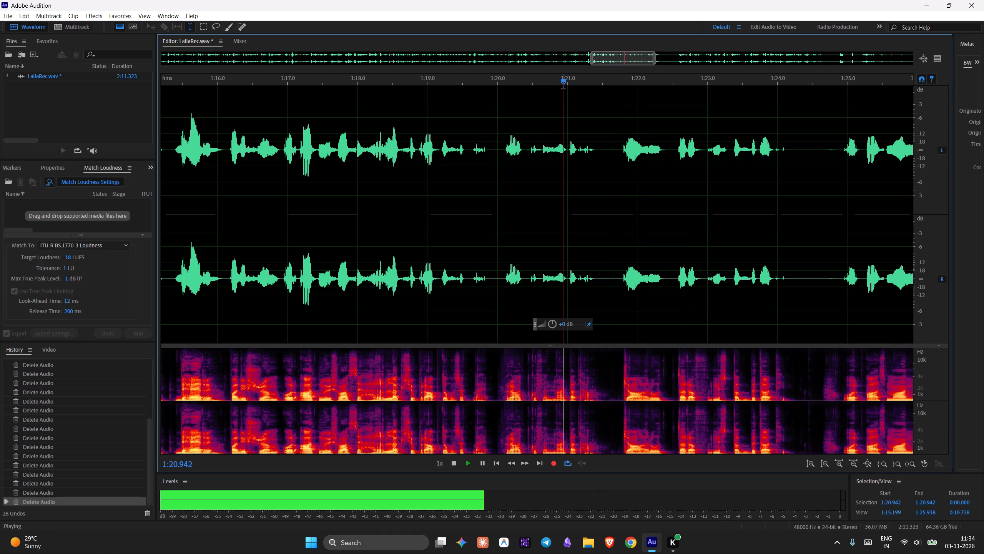
{"action": "key", "text": "space"}
{"action": "left_click_drag", "start_coordinate": [612, 169], "coordinate": [604, 170]}
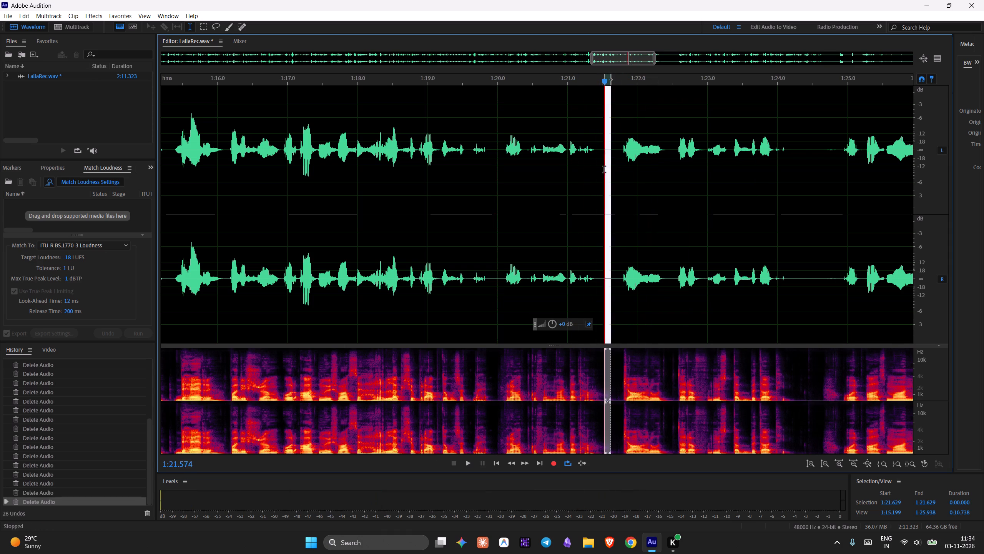
{"action": "left_click_drag", "start_coordinate": [604, 170], "coordinate": [600, 170]}
{"action": "key", "text": "Delete"}
{"action": "left_click_drag", "start_coordinate": [600, 173], "coordinate": [607, 177]}
{"action": "key", "text": "Delete"}
Replay from about 1:20.75 to check the cut and delete the pause from about 1:24.00 to 1:24.61.
{"action": "left_click", "coordinate": [550, 92]}
{"action": "key", "text": "space"}
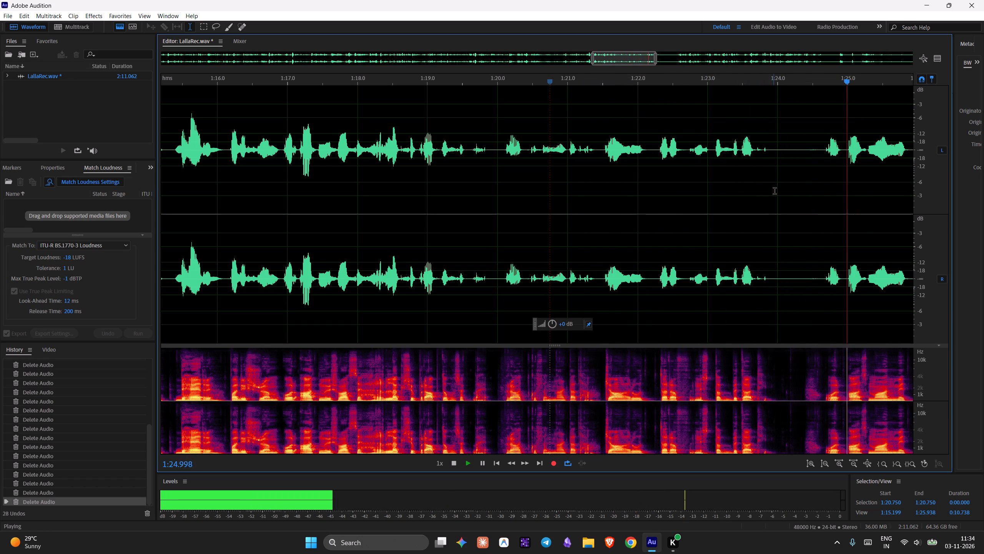
{"action": "left_click_drag", "start_coordinate": [775, 192], "coordinate": [820, 211]}
{"action": "key", "text": "Delete"}
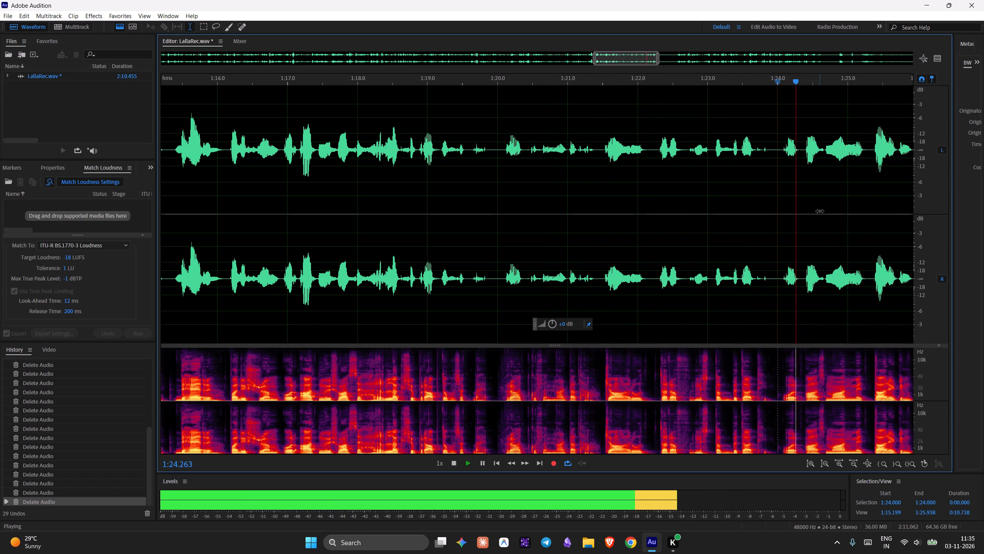
Delete the leftover pause at the latest cut, from about 1:23.92 to 1:24.07.
{"action": "left_click_drag", "start_coordinate": [783, 178], "coordinate": [773, 180]}
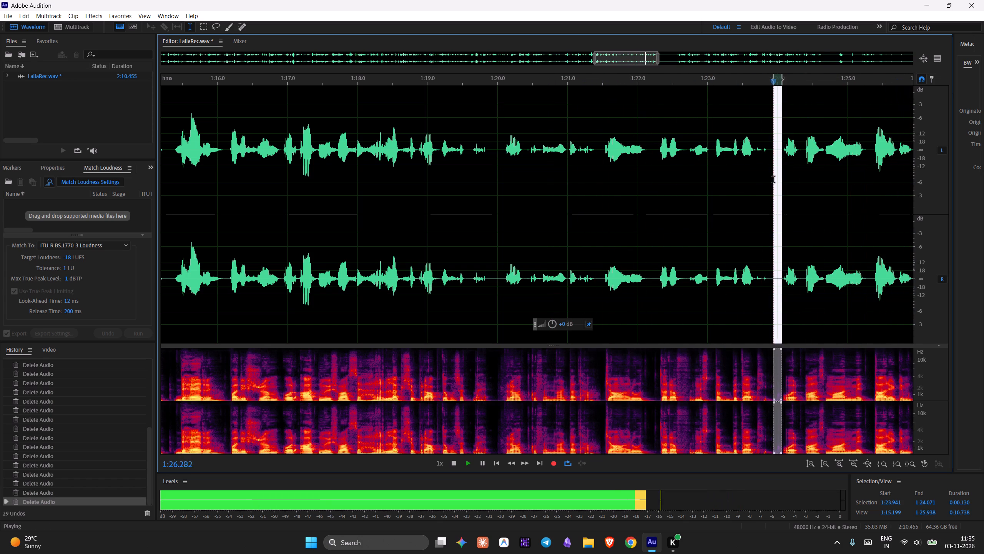
{"action": "left_click_drag", "start_coordinate": [773, 180], "coordinate": [772, 180]}
{"action": "key", "text": "Delete"}
Delete the long pause from about 1:26.49 to 1:29.31.
{"action": "scroll", "coordinate": [780, 159], "scroll_direction": "down", "scroll_amount": 3}
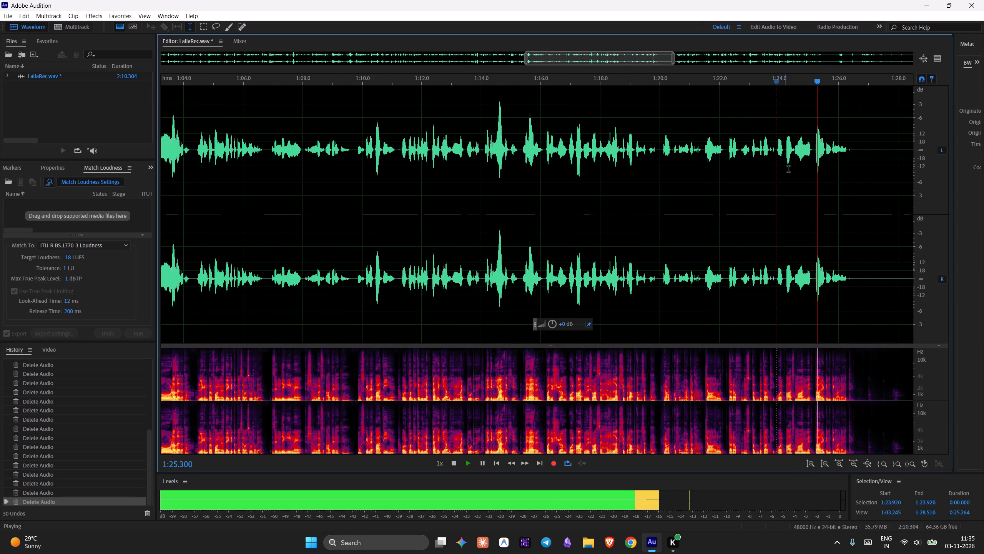
{"action": "left_click_drag", "start_coordinate": [627, 60], "coordinate": [697, 85]}
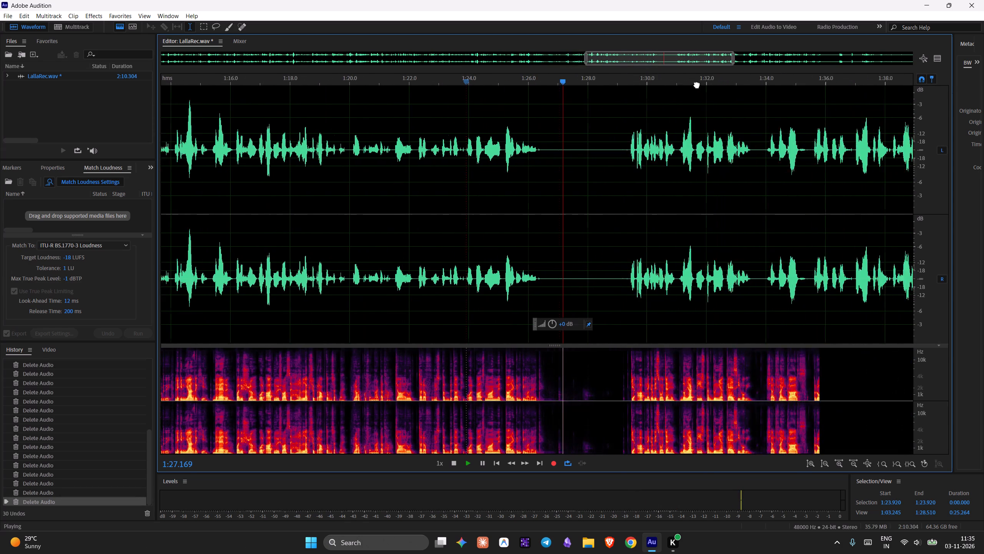
{"action": "left_click_drag", "start_coordinate": [697, 85], "coordinate": [688, 100]}
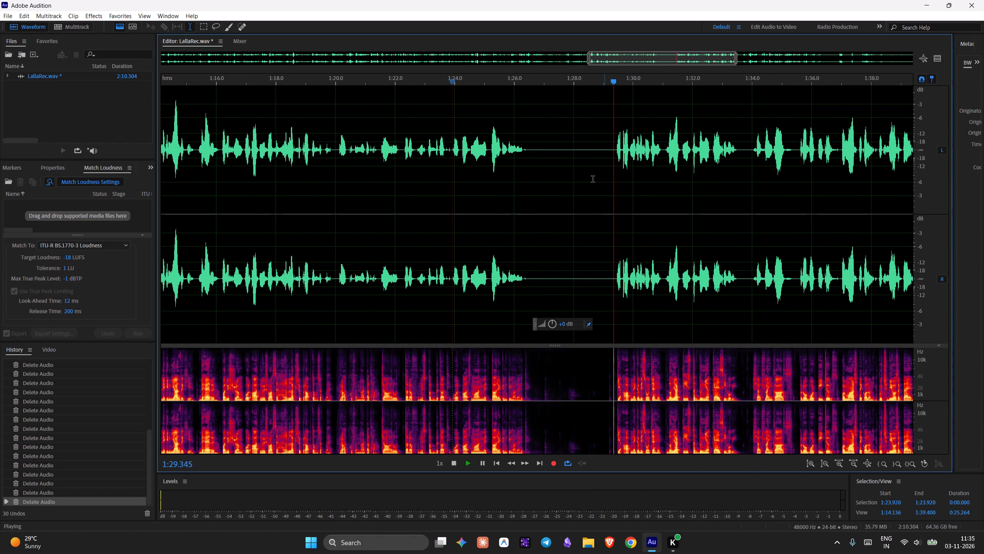
{"action": "left_click_drag", "start_coordinate": [529, 183], "coordinate": [610, 199]}
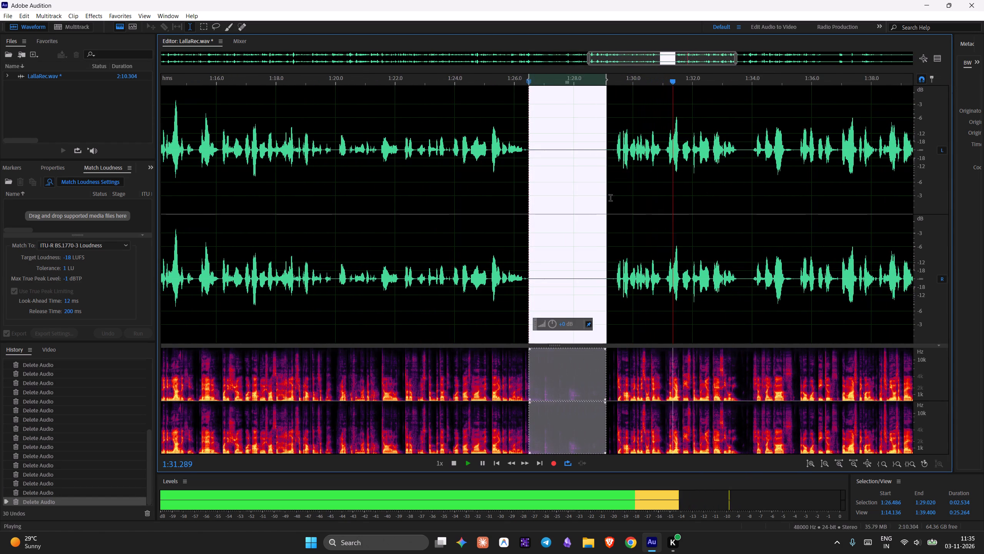
{"action": "left_click_drag", "start_coordinate": [610, 199], "coordinate": [613, 199]}
{"action": "key", "text": "Delete"}
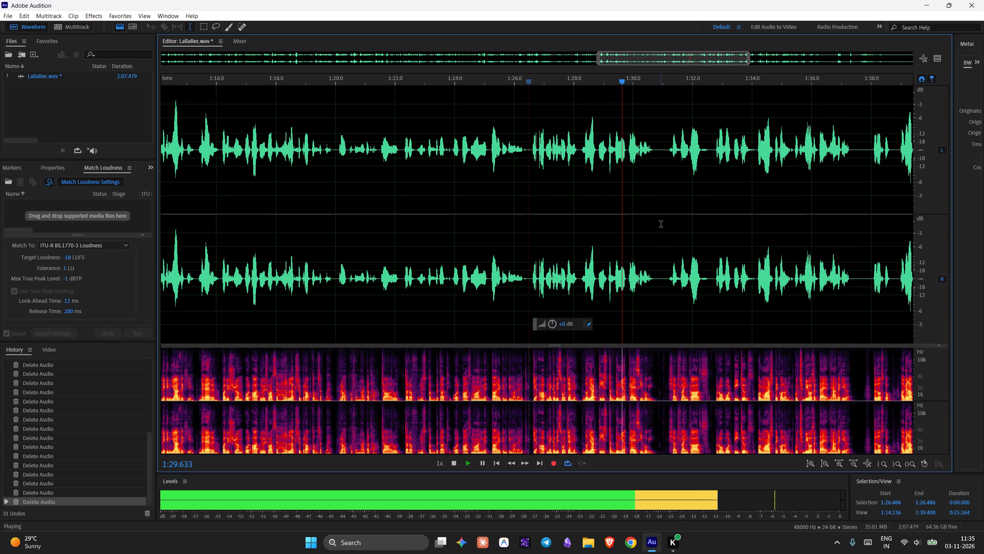
Delete part of the next pause, from about 1:30.73 to 1:31.13.
{"action": "scroll", "coordinate": [661, 225], "scroll_direction": "up", "scroll_amount": 2}
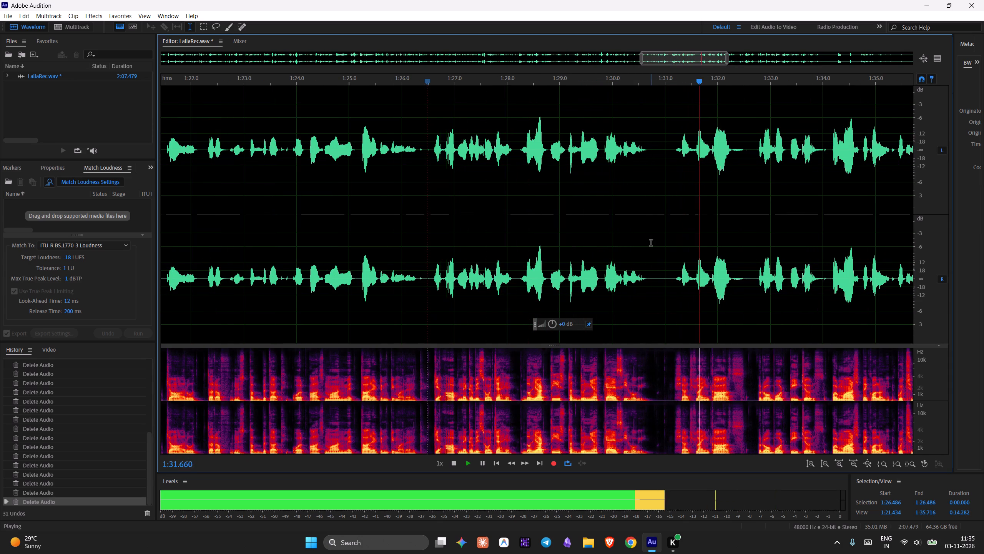
{"action": "left_click_drag", "start_coordinate": [651, 244], "coordinate": [672, 270]}
{"action": "key", "text": "Delete"}
Delete part of the pause from about 1:37.00 to 1:37.56.
{"action": "scroll", "coordinate": [736, 235], "scroll_direction": "down", "scroll_amount": 3}
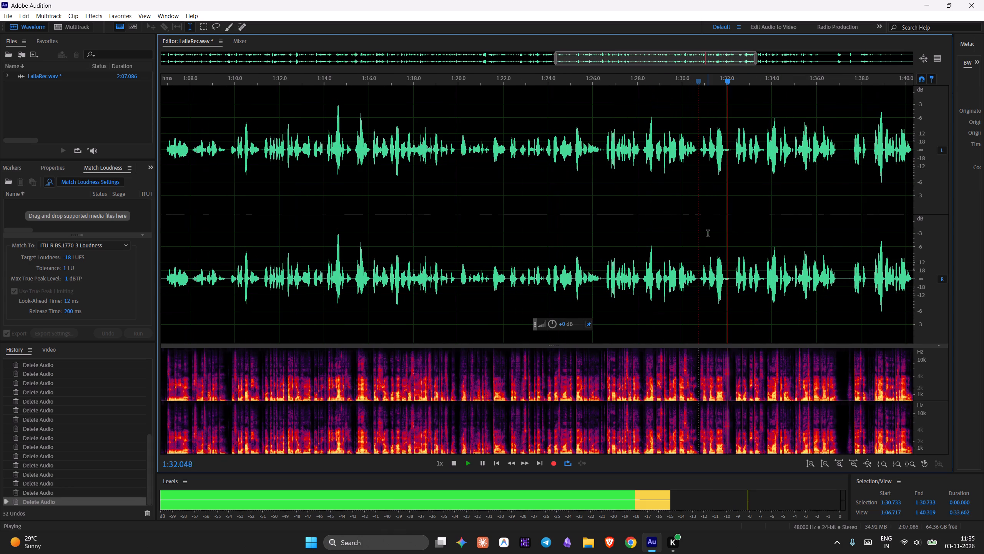
{"action": "left_click_drag", "start_coordinate": [689, 58], "coordinate": [771, 71]}
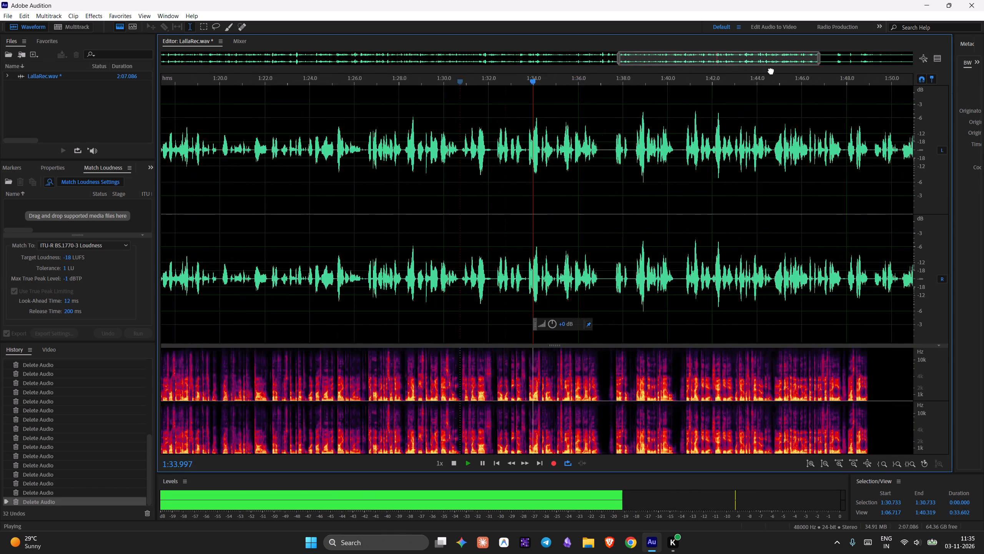
{"action": "left_click_drag", "start_coordinate": [771, 71], "coordinate": [824, 75]}
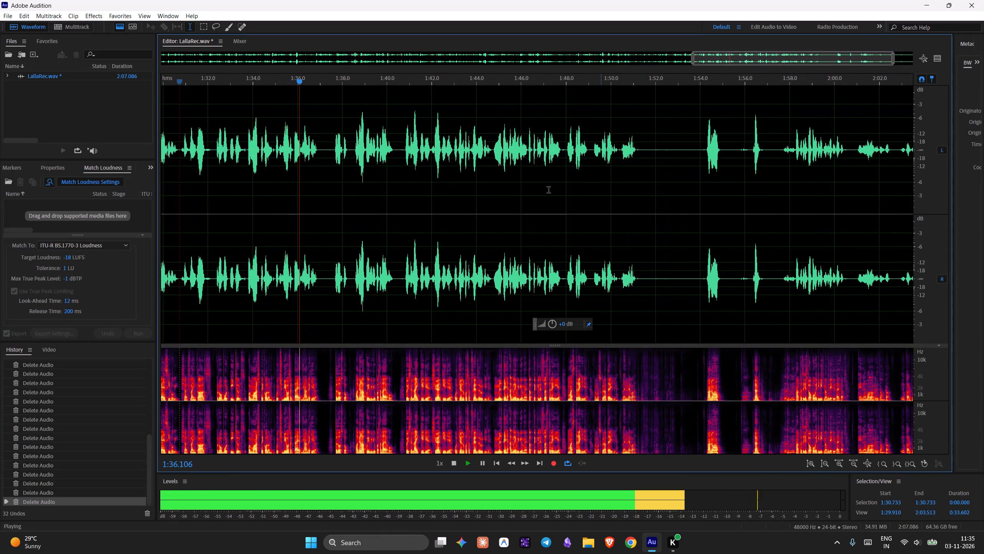
{"action": "scroll", "coordinate": [342, 182], "scroll_direction": "up", "scroll_amount": 2}
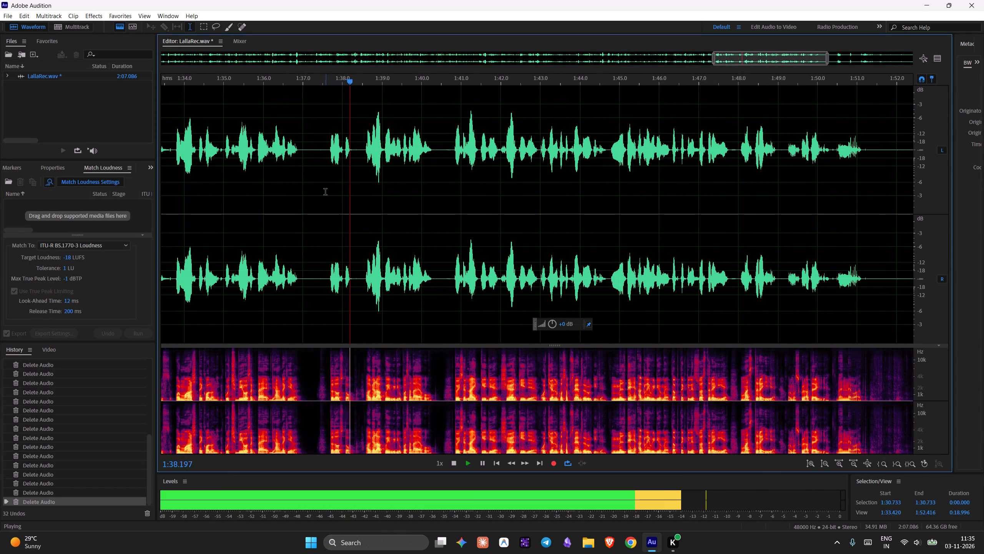
{"action": "left_click_drag", "start_coordinate": [325, 192], "coordinate": [304, 190]}
{"action": "key", "text": "Delete"}
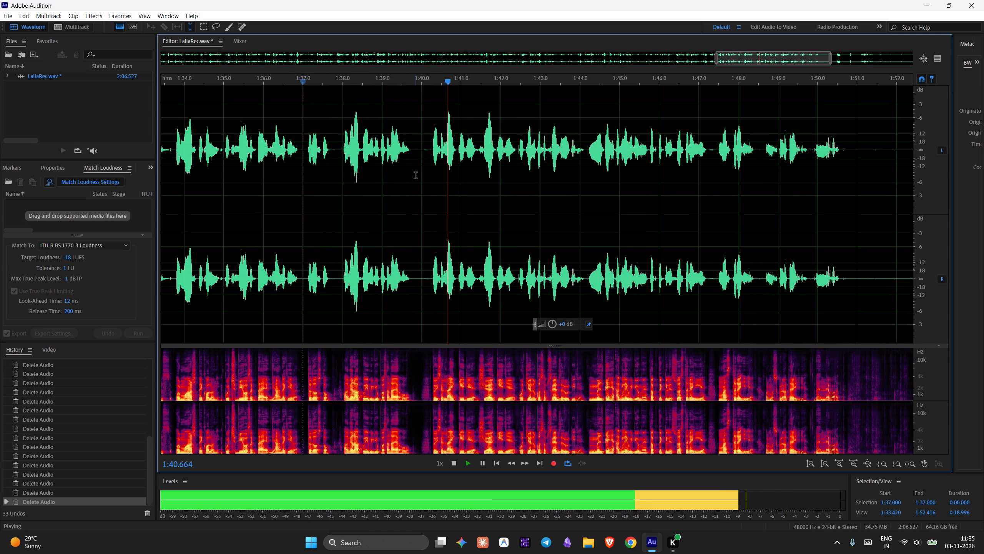
Shorten the following pause by deleting from about 1:39.84 to 1:40.12.
{"action": "left_click_drag", "start_coordinate": [416, 176], "coordinate": [425, 186]}
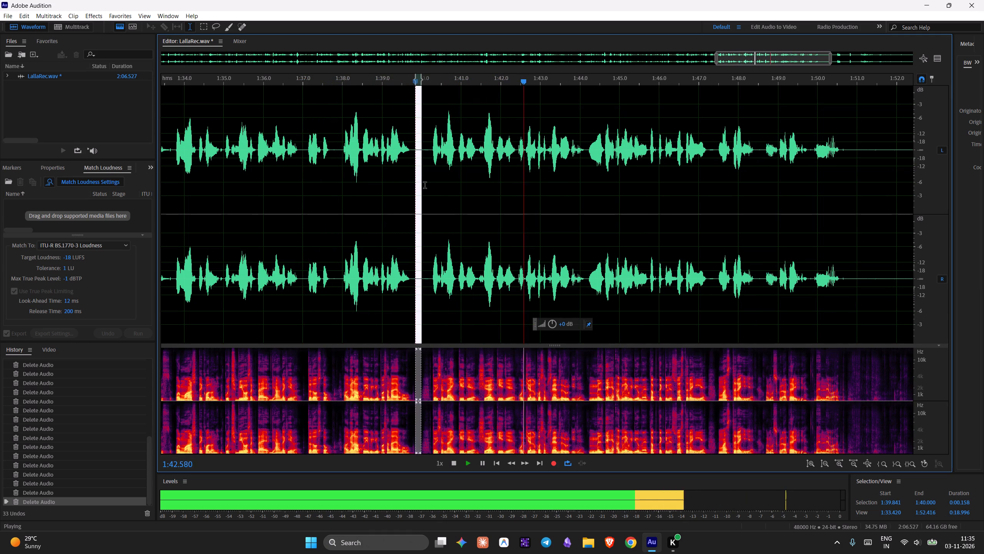
{"action": "left_click_drag", "start_coordinate": [425, 186], "coordinate": [426, 187]}
{"action": "key", "text": "Delete"}
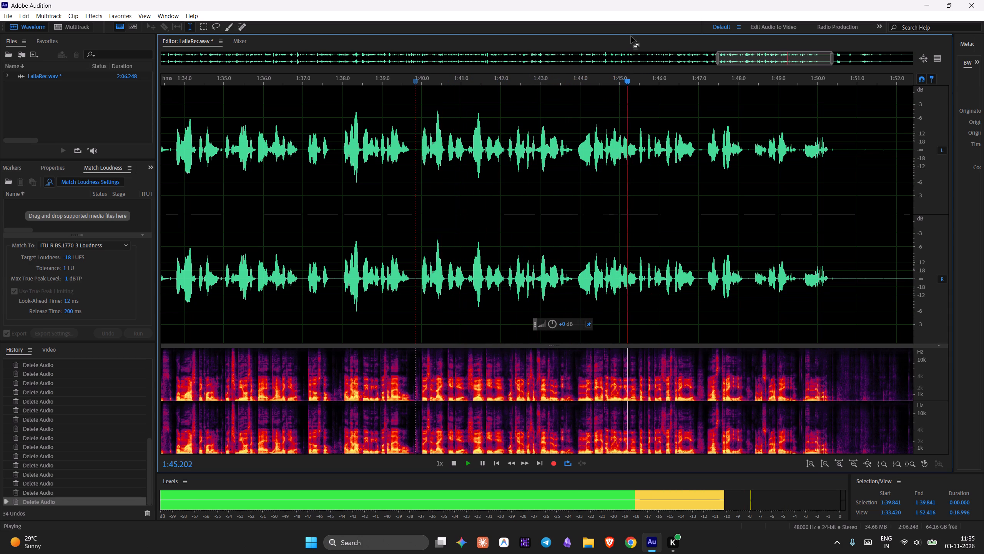
Listen to the tail from about 1:53.14, delete everything from about 1:50.52 to the end, and stop playback.
{"action": "scroll", "coordinate": [731, 181], "scroll_direction": "down", "scroll_amount": 3}
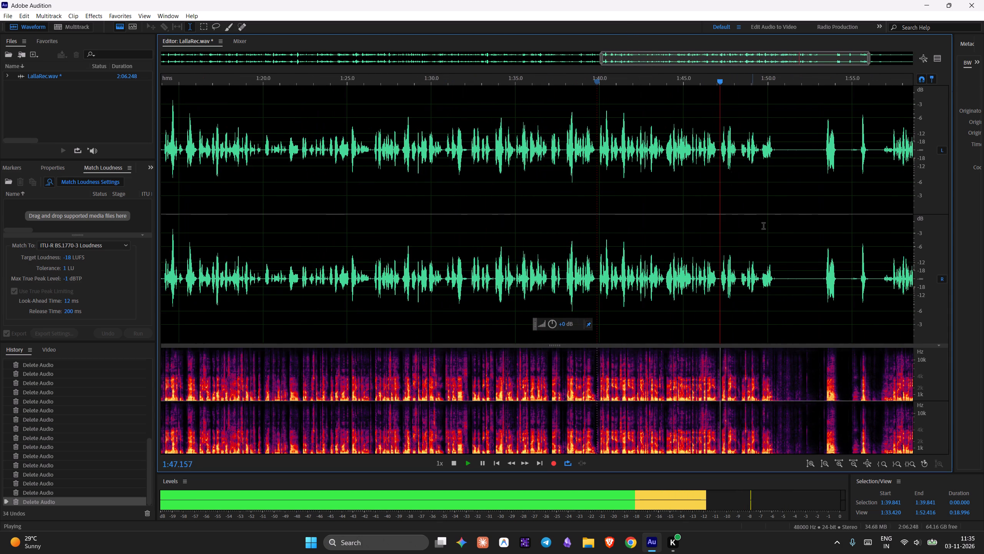
{"action": "scroll", "coordinate": [796, 215], "scroll_direction": "up", "scroll_amount": 2}
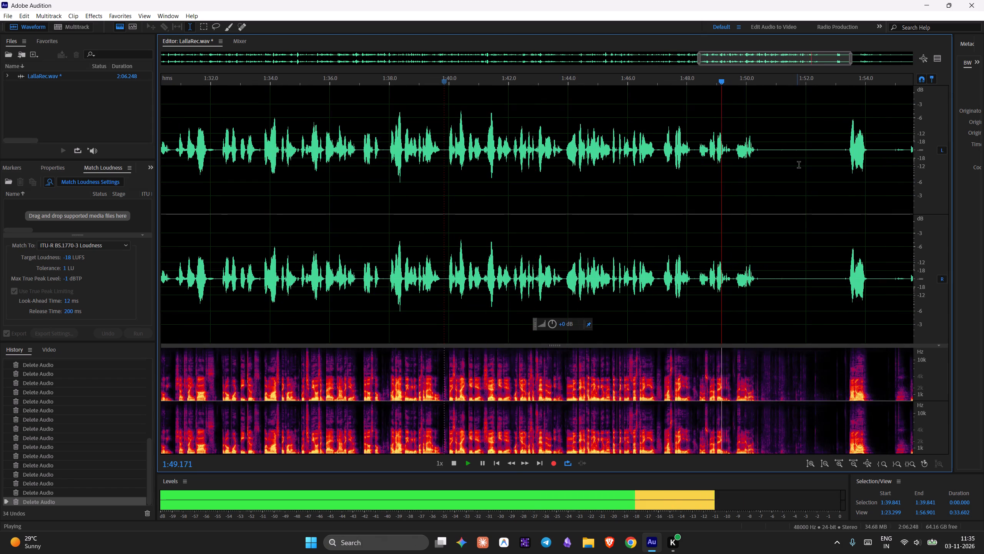
{"action": "key", "text": "space"}
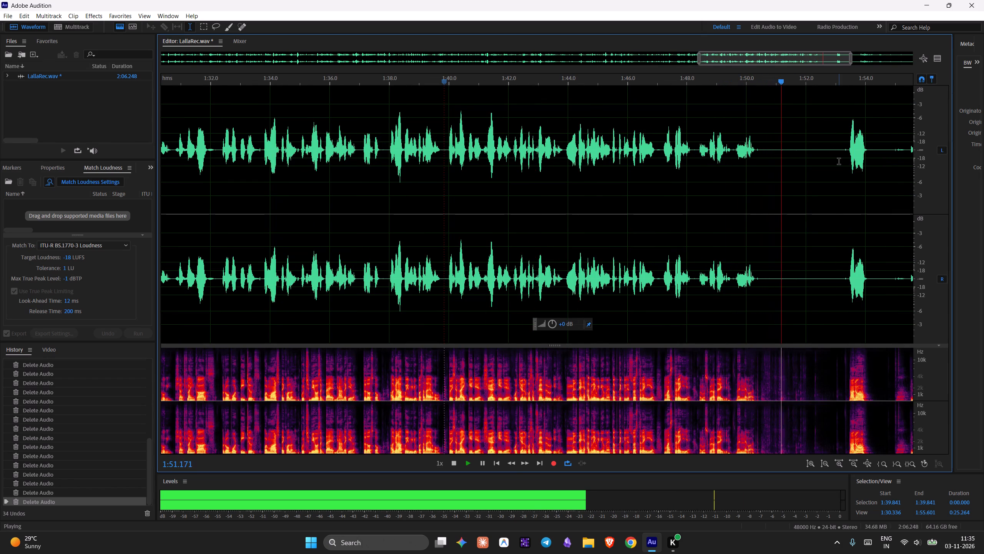
{"action": "scroll", "coordinate": [839, 162], "scroll_direction": "down", "scroll_amount": 3}
{"action": "left_click", "coordinate": [839, 86]}
{"action": "key", "text": "space"}
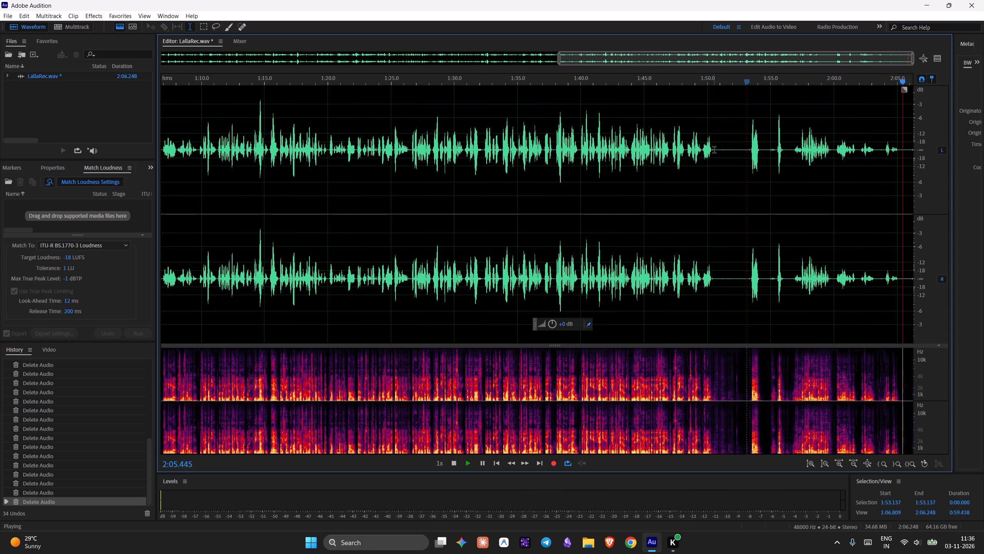
{"action": "left_click_drag", "start_coordinate": [714, 150], "coordinate": [951, 176]}
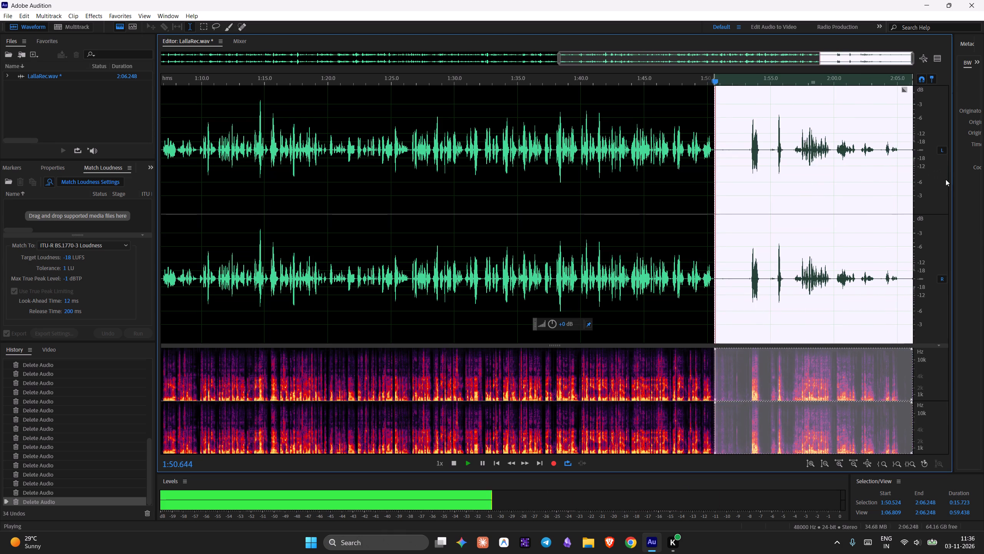
{"action": "key", "text": "Delete"}
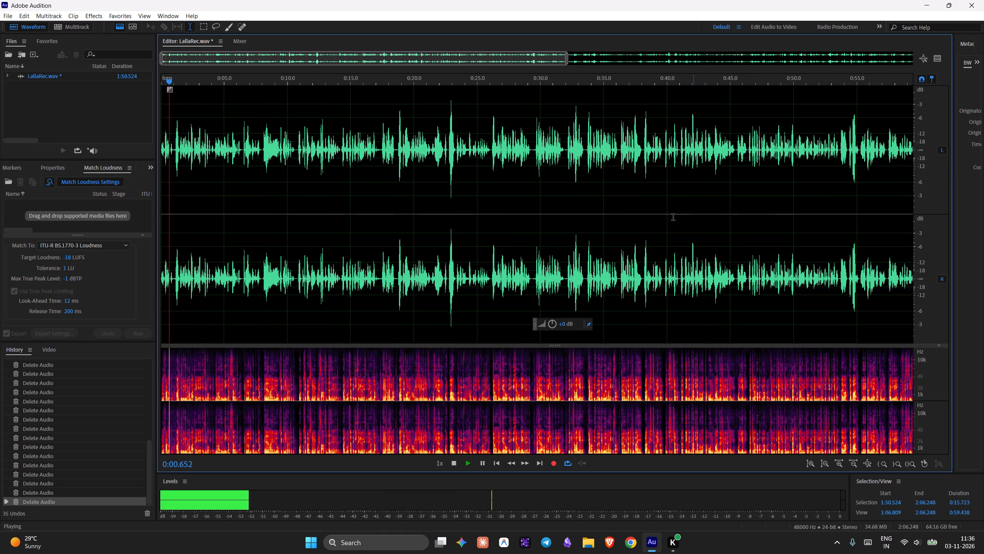
{"action": "key", "text": "space"}
Show the whole recording and return the playhead to 0:00.000.
{"action": "scroll", "coordinate": [389, 264], "scroll_direction": "down", "scroll_amount": 1}
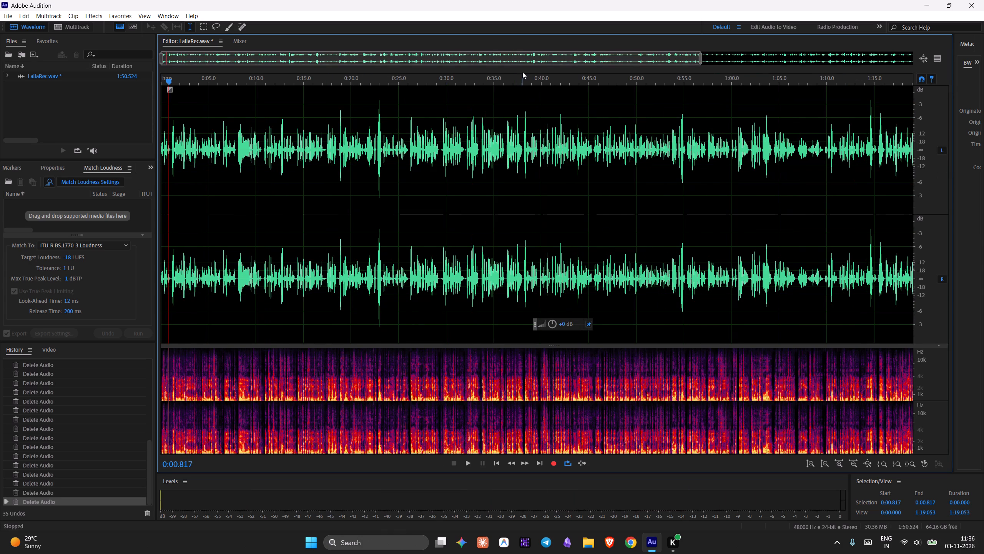
{"action": "scroll", "coordinate": [522, 78], "scroll_direction": "down", "scroll_amount": 12}
{"action": "left_click", "coordinate": [301, 128]}
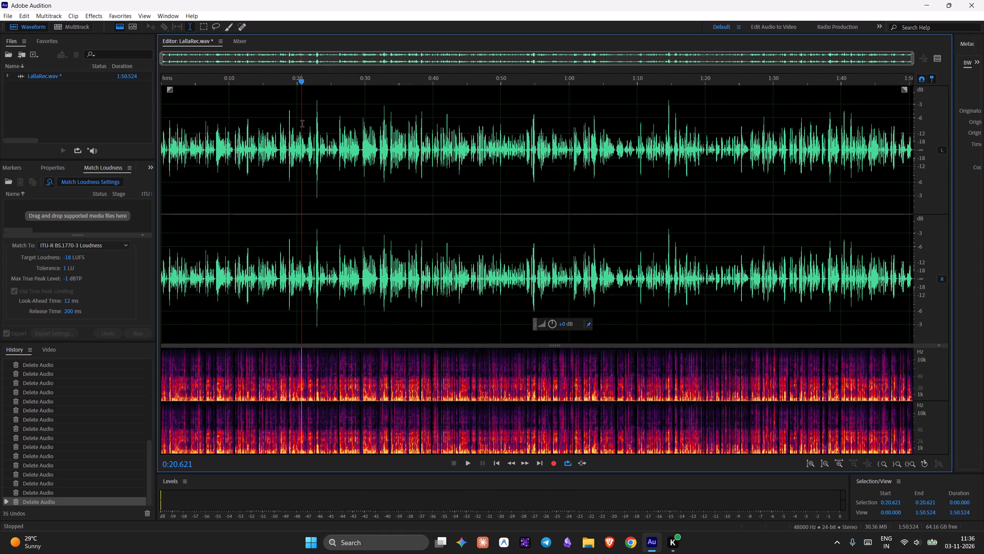
{"action": "left_click_drag", "start_coordinate": [302, 81], "coordinate": [141, 68]}
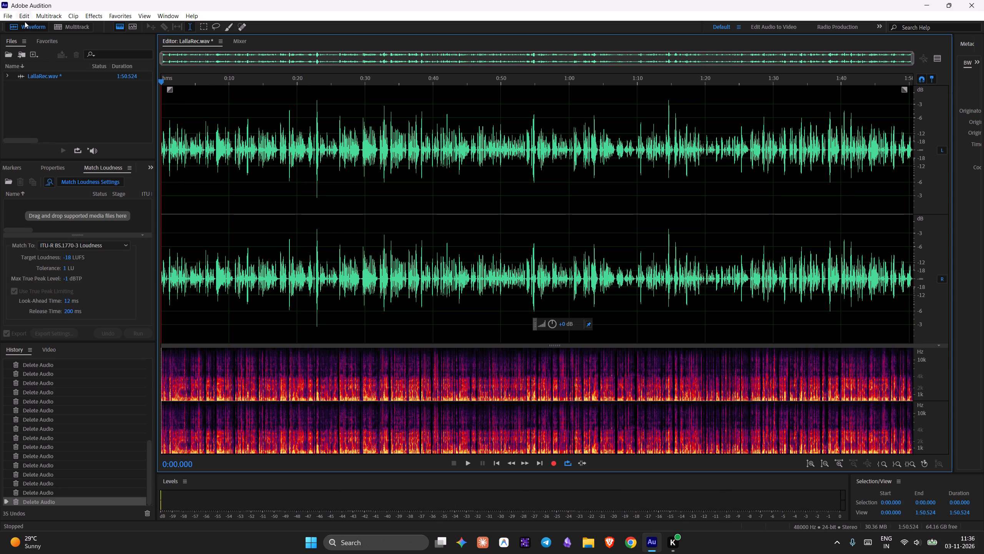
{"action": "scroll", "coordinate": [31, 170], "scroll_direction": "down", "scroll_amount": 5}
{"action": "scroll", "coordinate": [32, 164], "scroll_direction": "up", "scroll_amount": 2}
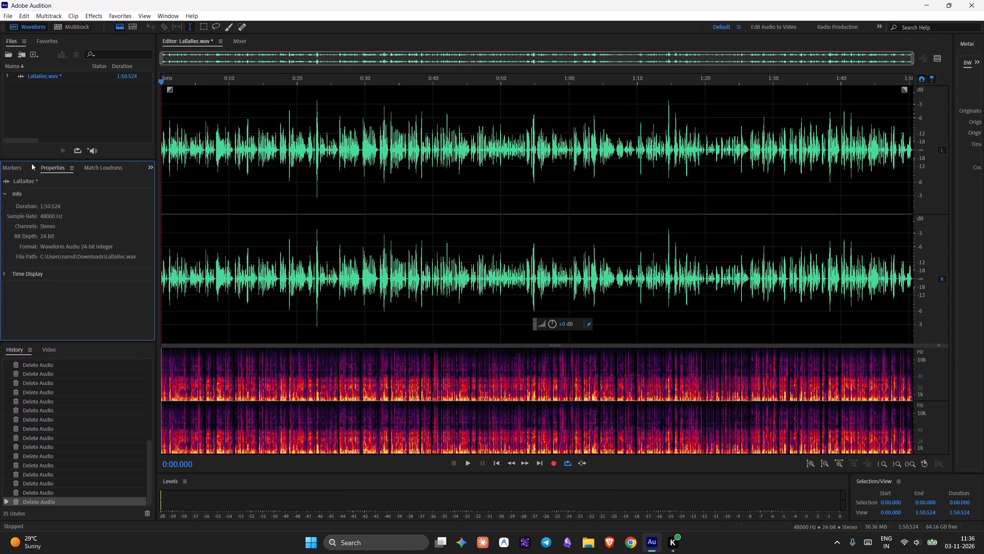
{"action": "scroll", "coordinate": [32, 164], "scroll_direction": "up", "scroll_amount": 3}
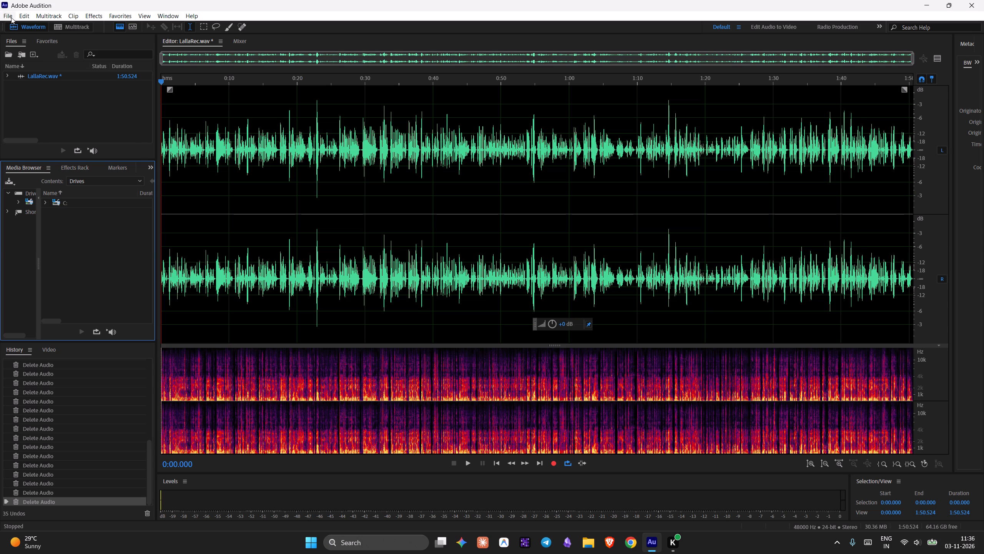
Save the edited LallaRec.wav.
{"action": "left_click", "coordinate": [7, 15]}
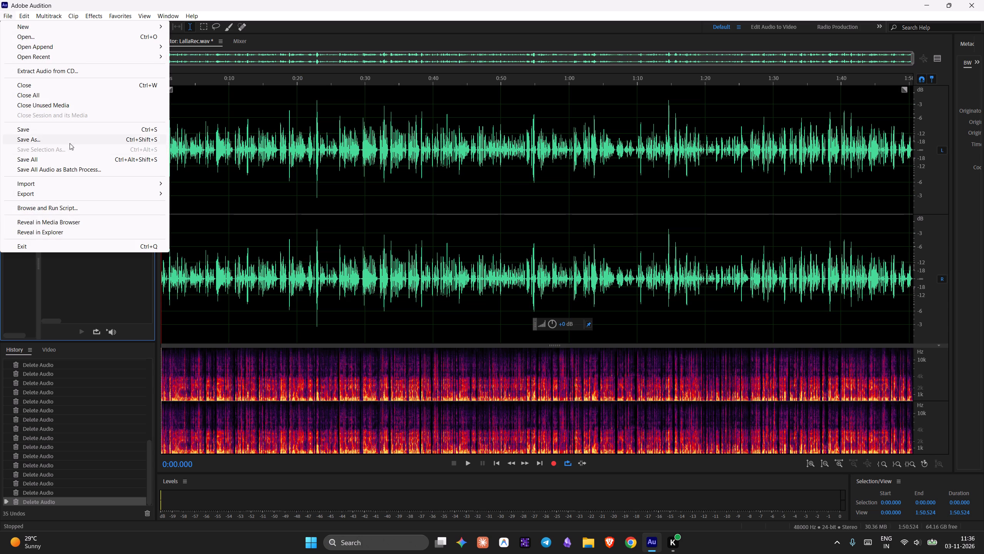
{"action": "left_click", "coordinate": [64, 130]}
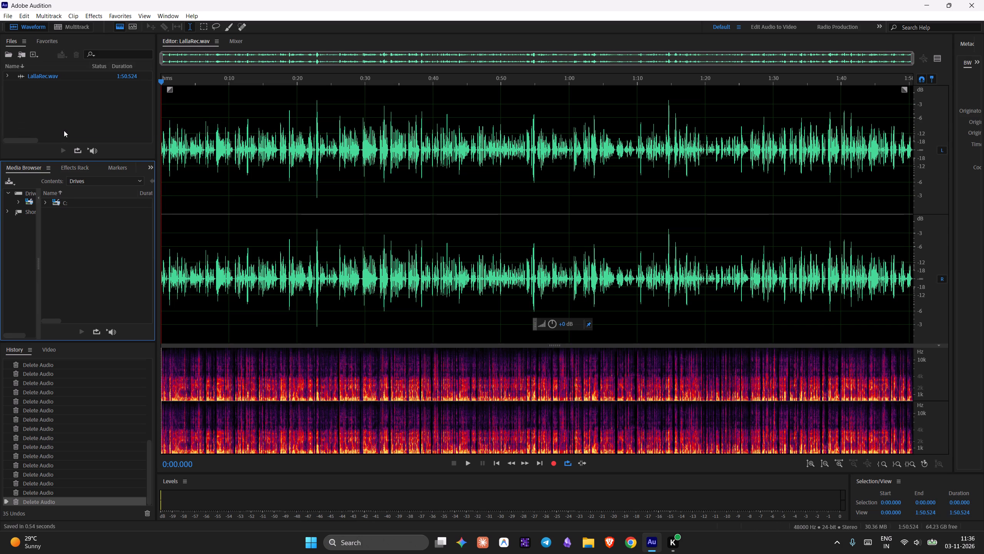
Start saving a copy of the recording under the file name LallaRaw.wav.
{"action": "left_click", "coordinate": [8, 18]}
{"action": "left_click", "coordinate": [83, 137]}
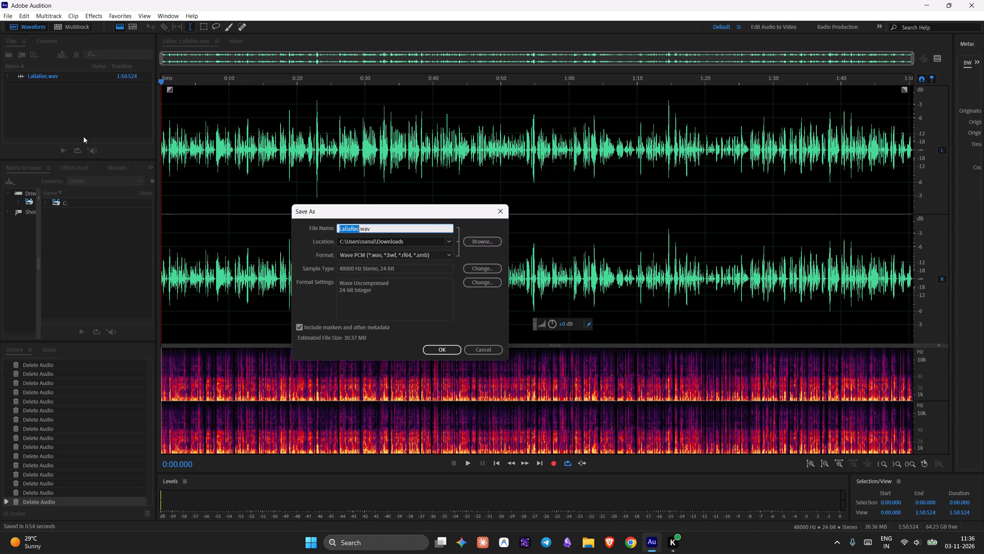
{"action": "left_click", "coordinate": [360, 227]}
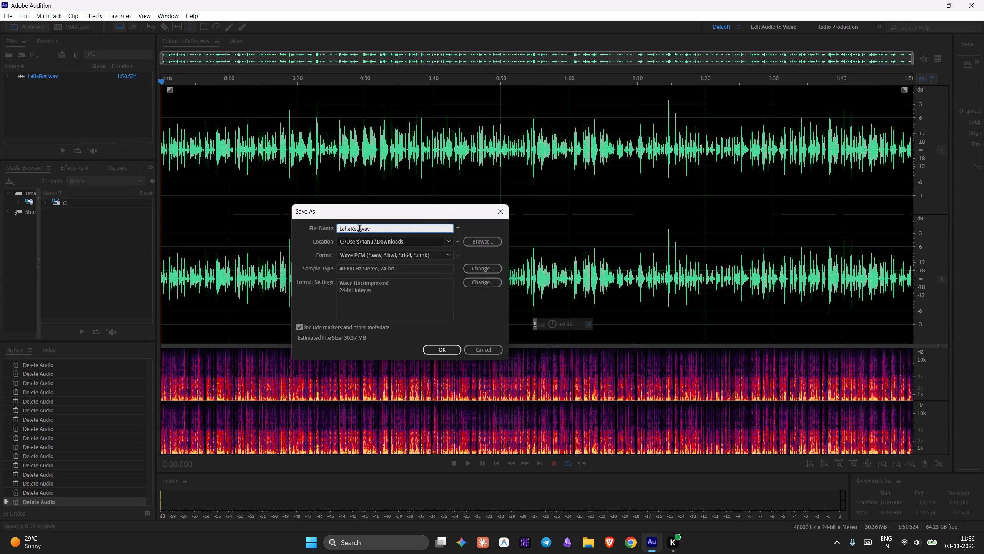
{"action": "left_click", "coordinate": [359, 229]}
{"action": "key", "text": "BackSpace"}
{"action": "key", "text": "BackSpace"}
{"action": "type", "text": "aw"}
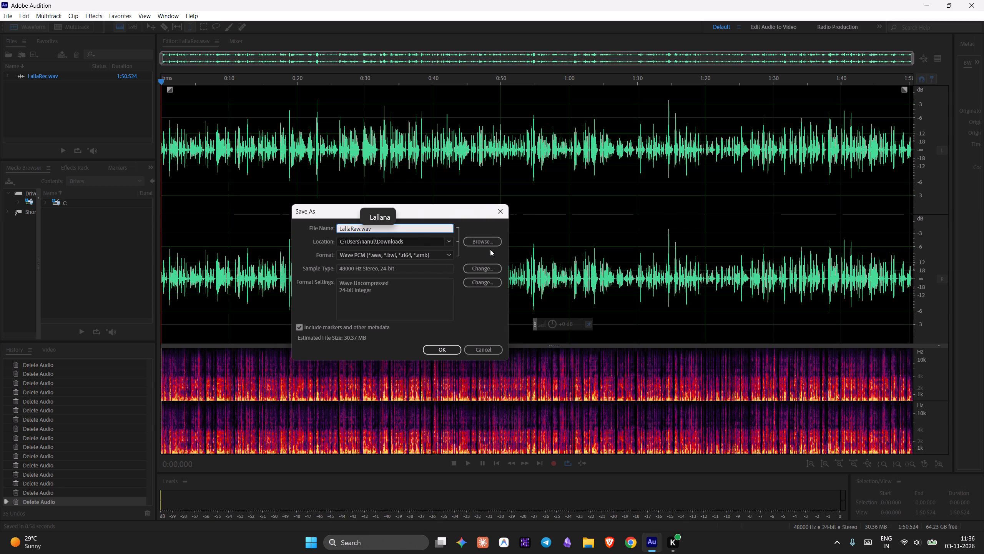
{"action": "left_click", "coordinate": [490, 247]}
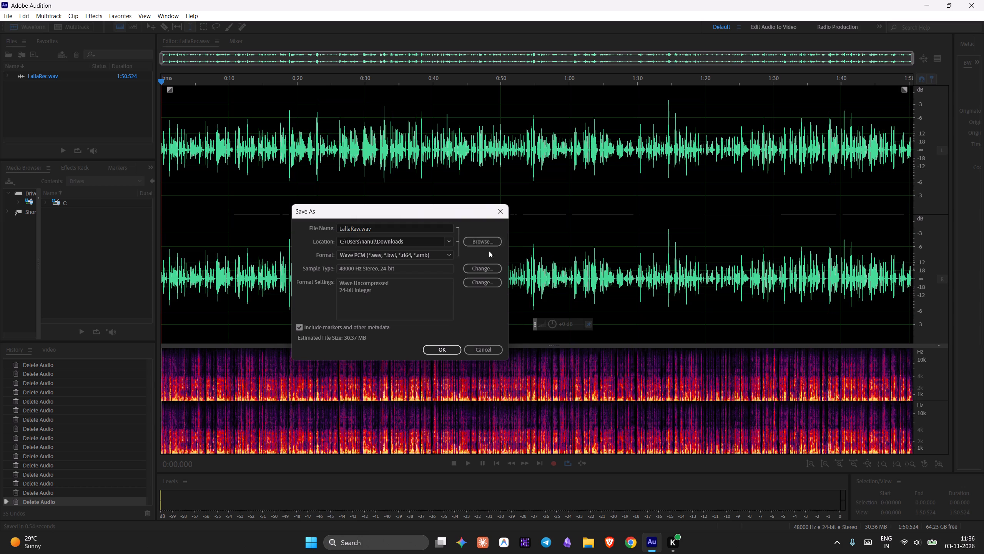
Set the save location of the LallaRaw.wav copy to the CV Au folder on drive C.
{"action": "left_click", "coordinate": [482, 241]}
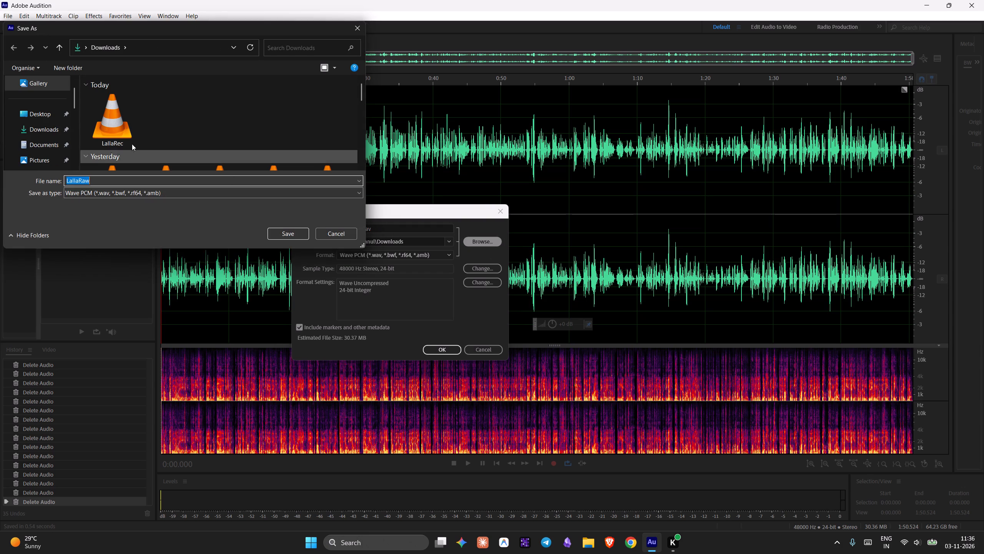
{"action": "scroll", "coordinate": [34, 134], "scroll_direction": "down", "scroll_amount": 1}
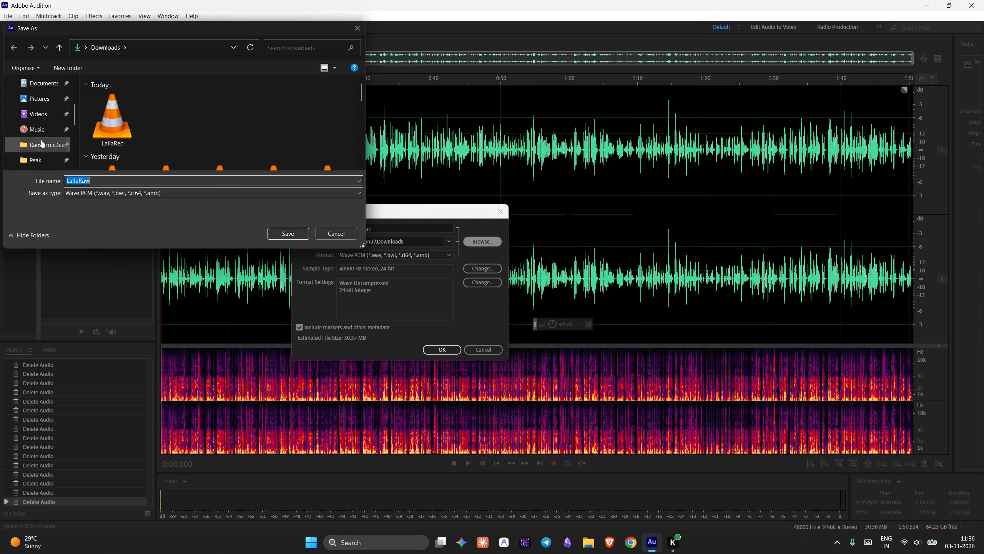
{"action": "scroll", "coordinate": [38, 140], "scroll_direction": "down", "scroll_amount": 2}
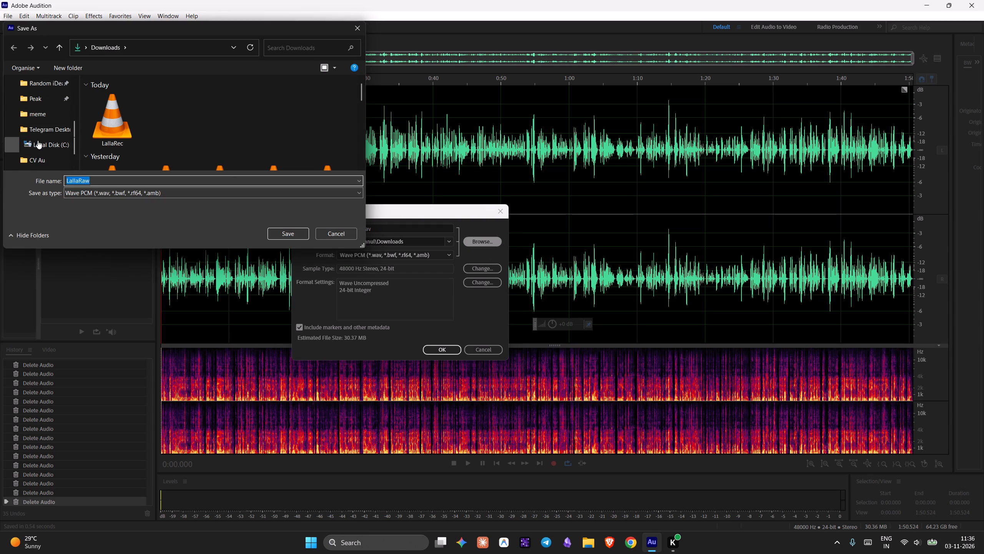
{"action": "left_click", "coordinate": [40, 93]}
{"action": "left_click", "coordinate": [274, 234]}
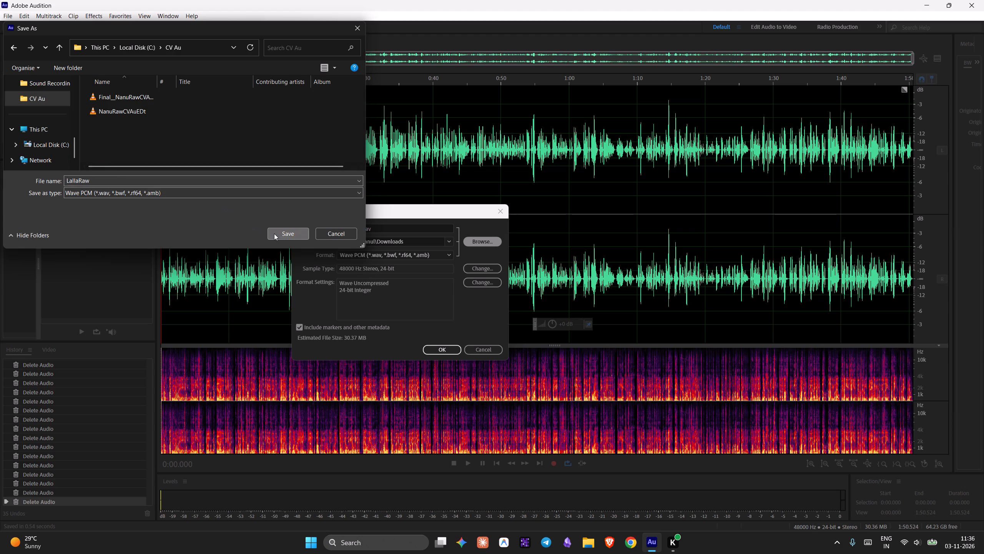
{"action": "left_click", "coordinate": [436, 292]}
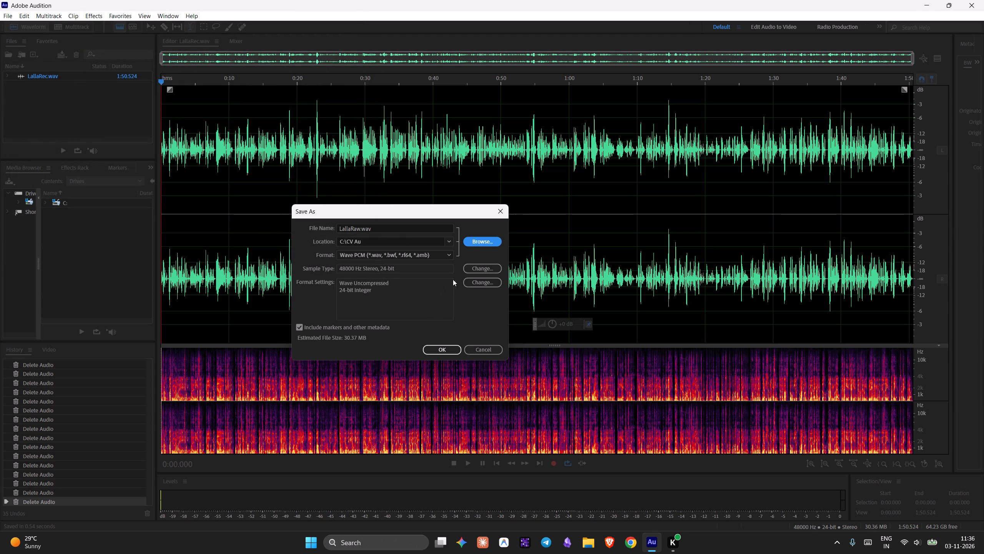
Keep the sample type at 48000 Hz, stereo, 24-bit and save the LallaRaw.wav copy as Wave PCM.
{"action": "left_click", "coordinate": [473, 269]}
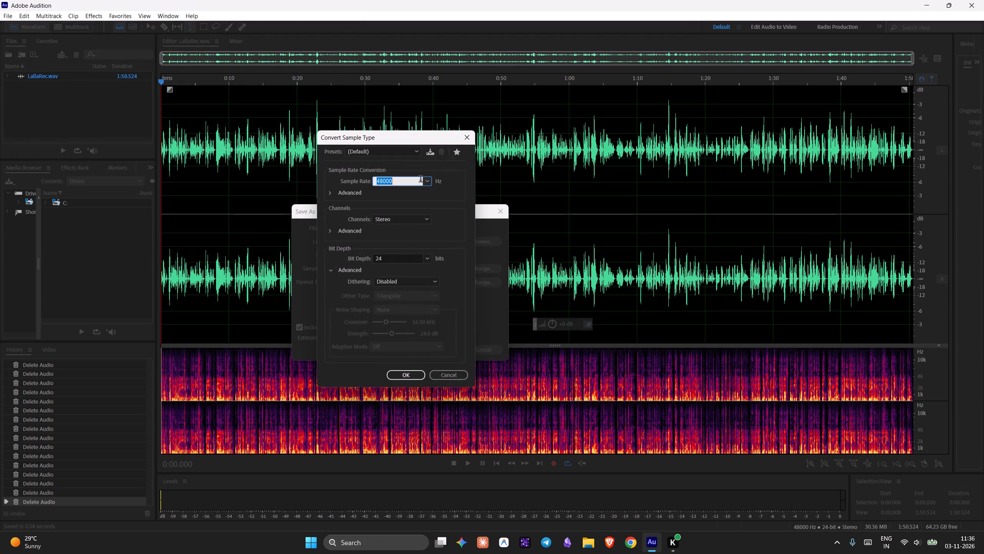
{"action": "left_click", "coordinate": [441, 206]}
{"action": "left_click", "coordinate": [429, 218]}
{"action": "left_click", "coordinate": [429, 218]}
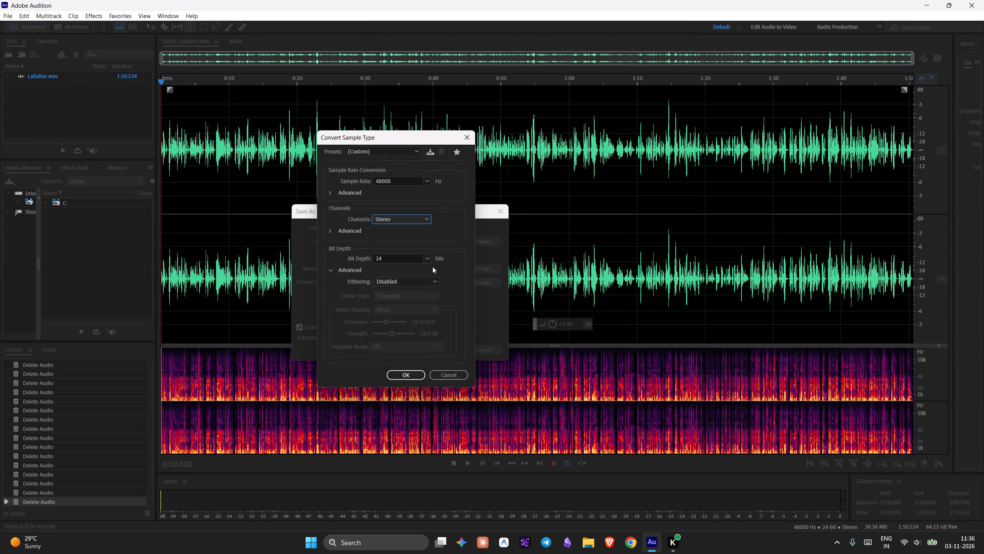
{"action": "left_click", "coordinate": [407, 376]}
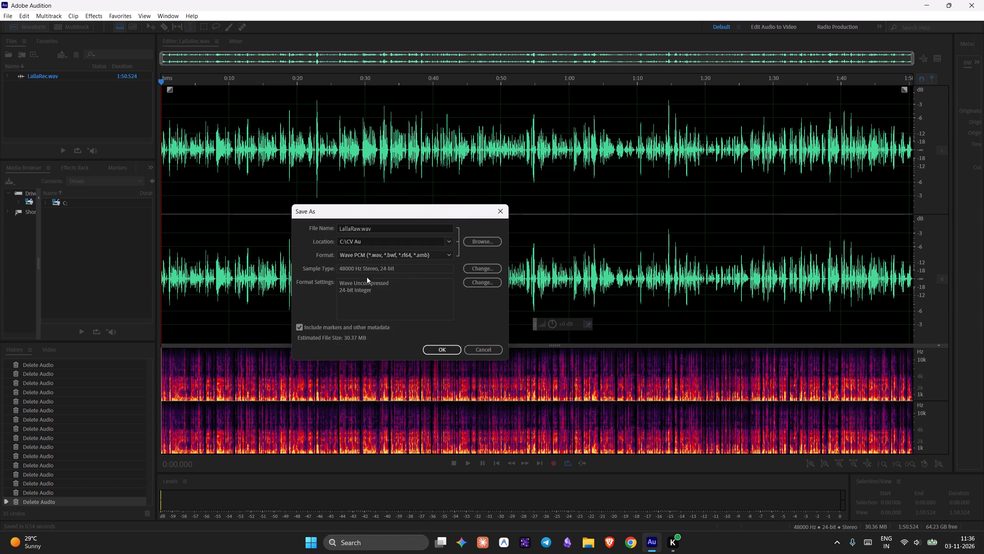
{"action": "left_click_drag", "start_coordinate": [383, 292], "coordinate": [345, 289]}
{"action": "left_click", "coordinate": [453, 352]}
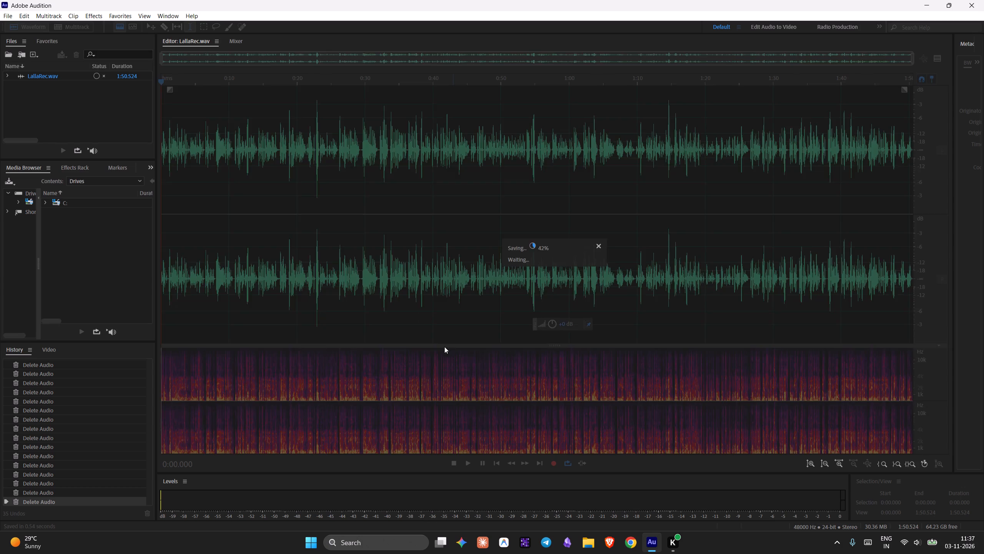
Start another save of LallaRaw.wav and review its WAV sample type and 4GB Plus Support settings.
{"action": "left_click", "coordinate": [2, 16]}
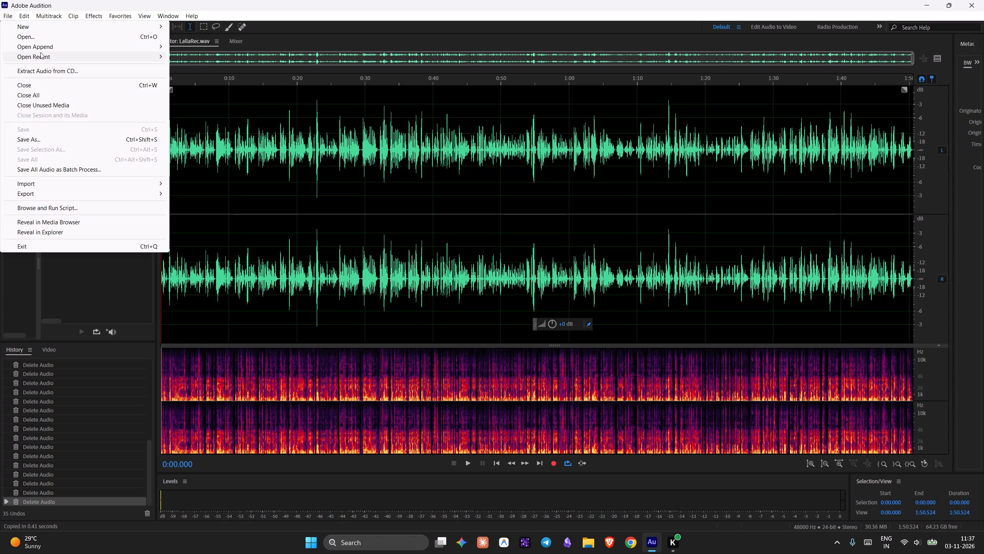
{"action": "left_click", "coordinate": [71, 139]}
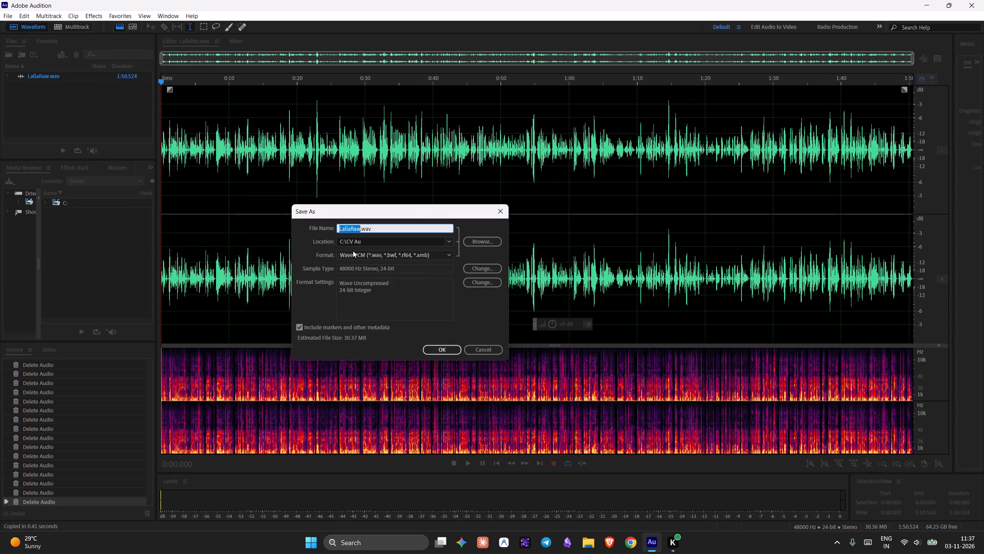
{"action": "left_click_drag", "start_coordinate": [487, 267], "coordinate": [480, 246]}
{"action": "left_click", "coordinate": [484, 281]}
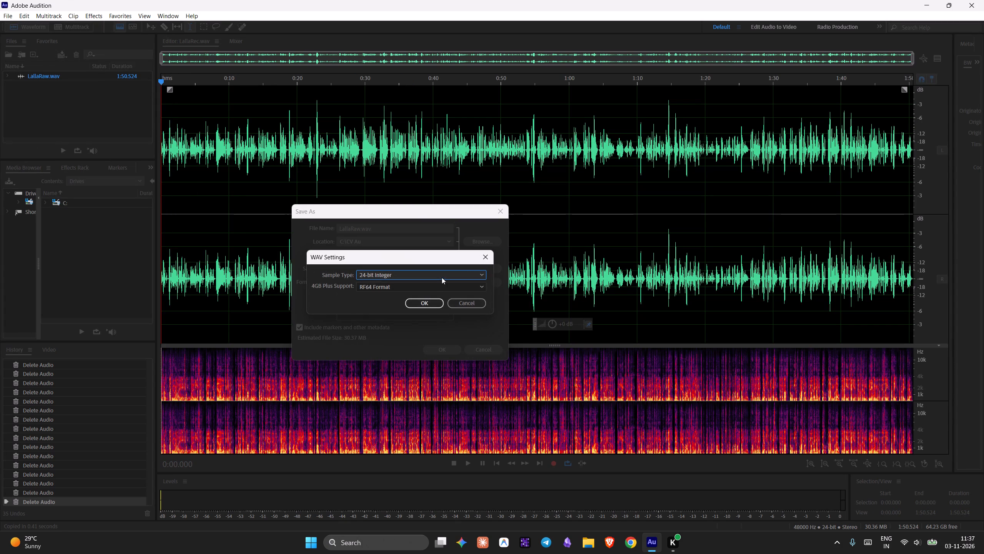
{"action": "left_click", "coordinate": [439, 285]}
{"action": "left_click", "coordinate": [439, 285]}
{"action": "left_click", "coordinate": [478, 260]}
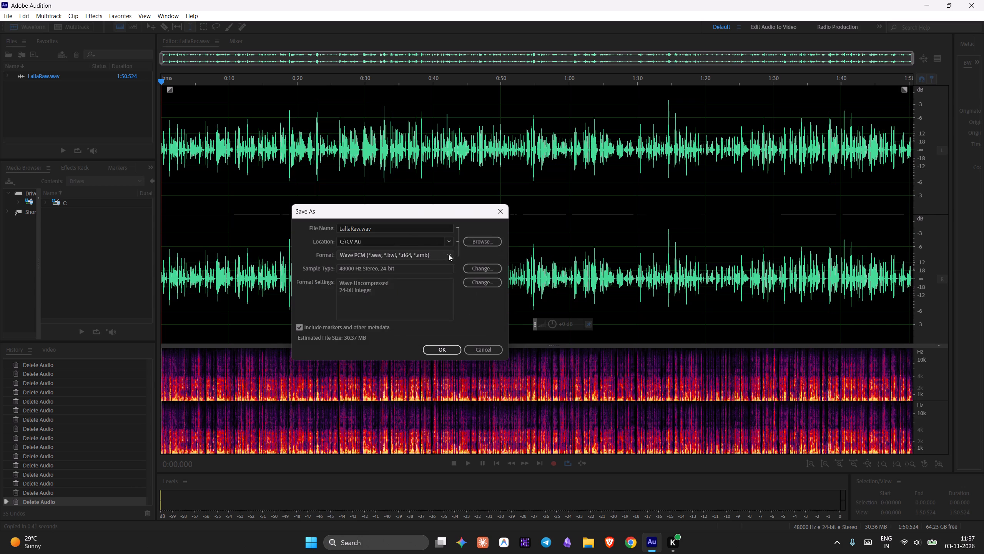
Compare the save settings for MP3, MP2, Windows Media Audio, Ogg and Wave PCM, and leave without saving.
{"action": "left_click", "coordinate": [449, 254]}
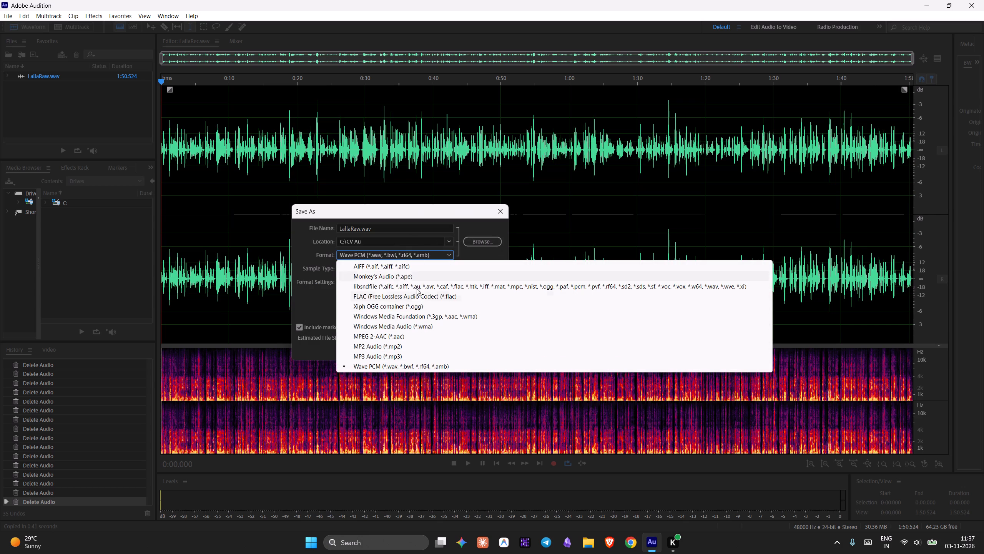
{"action": "left_click", "coordinate": [417, 354]}
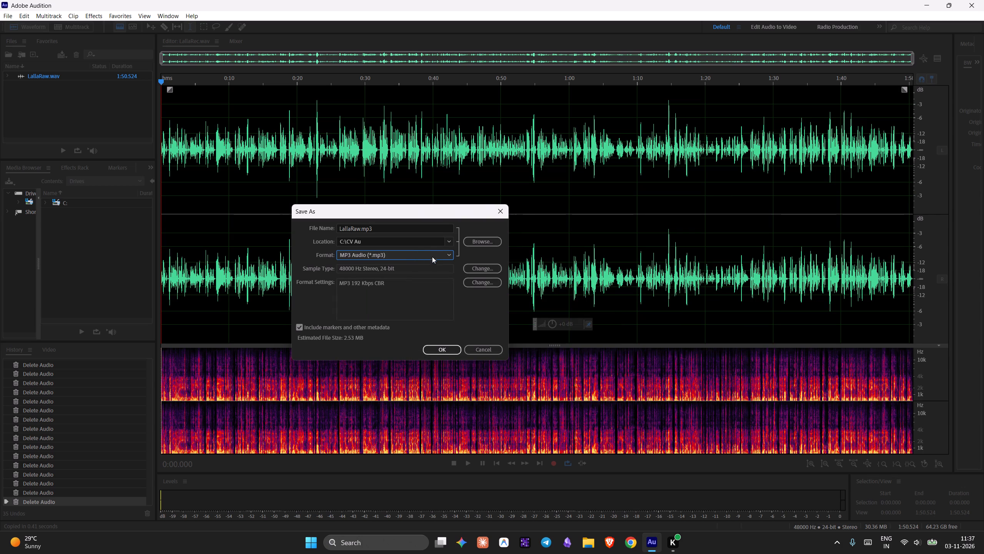
{"action": "left_click", "coordinate": [432, 247]}
{"action": "left_click", "coordinate": [415, 252]}
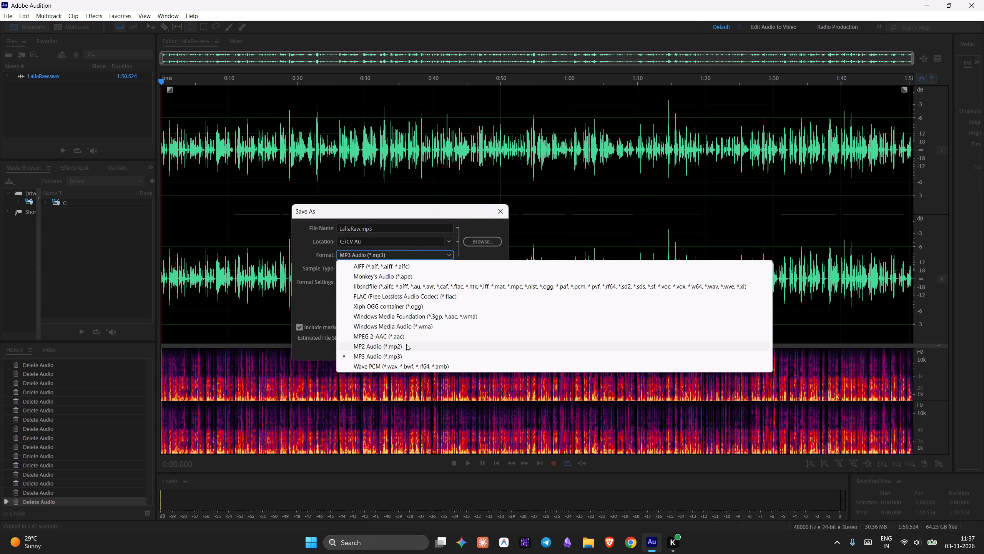
{"action": "left_click", "coordinate": [406, 344]}
{"action": "left_click", "coordinate": [420, 254]}
{"action": "left_click_drag", "start_coordinate": [402, 349], "coordinate": [402, 353]}
{"action": "left_click", "coordinate": [420, 254]}
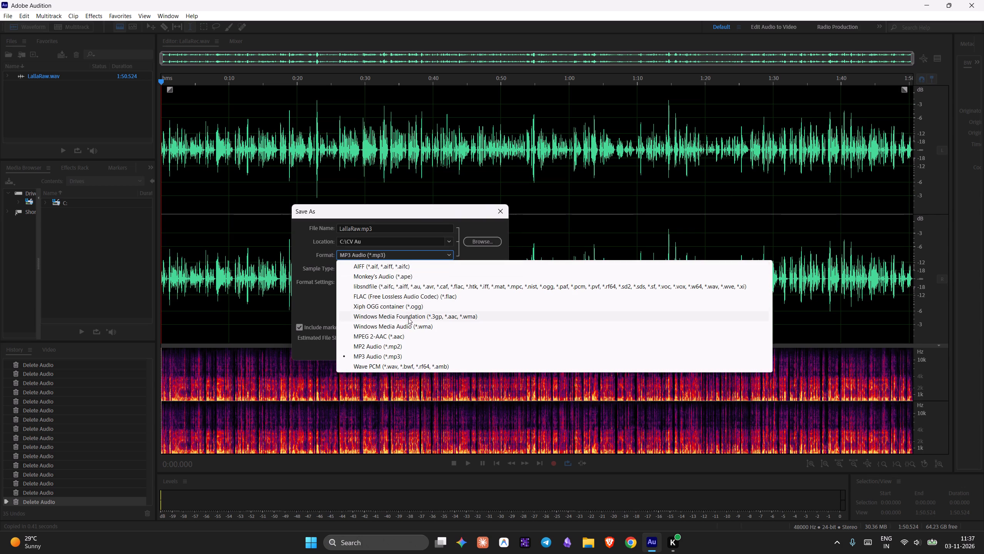
{"action": "left_click", "coordinate": [406, 327]}
{"action": "left_click", "coordinate": [412, 245]}
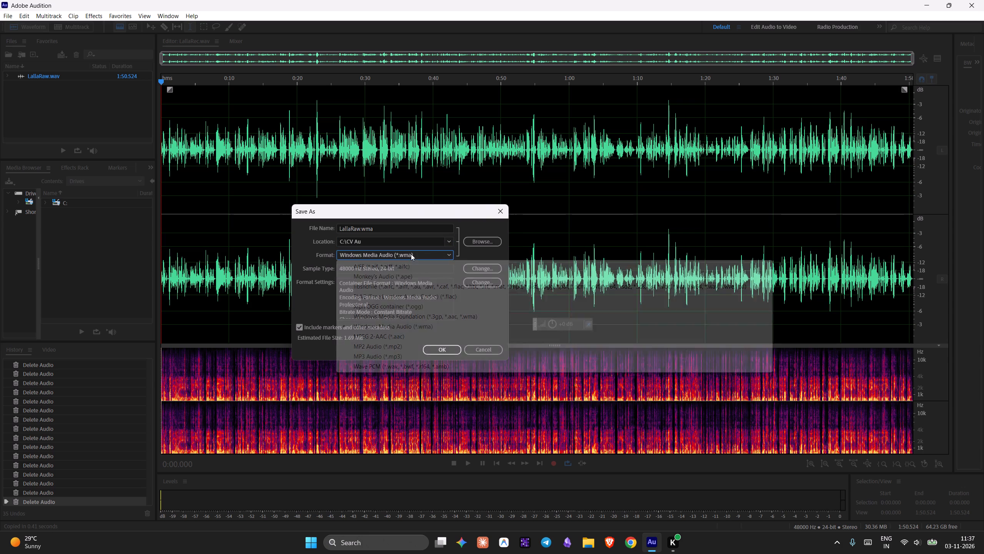
{"action": "left_click", "coordinate": [411, 254]}
{"action": "left_click", "coordinate": [398, 306]}
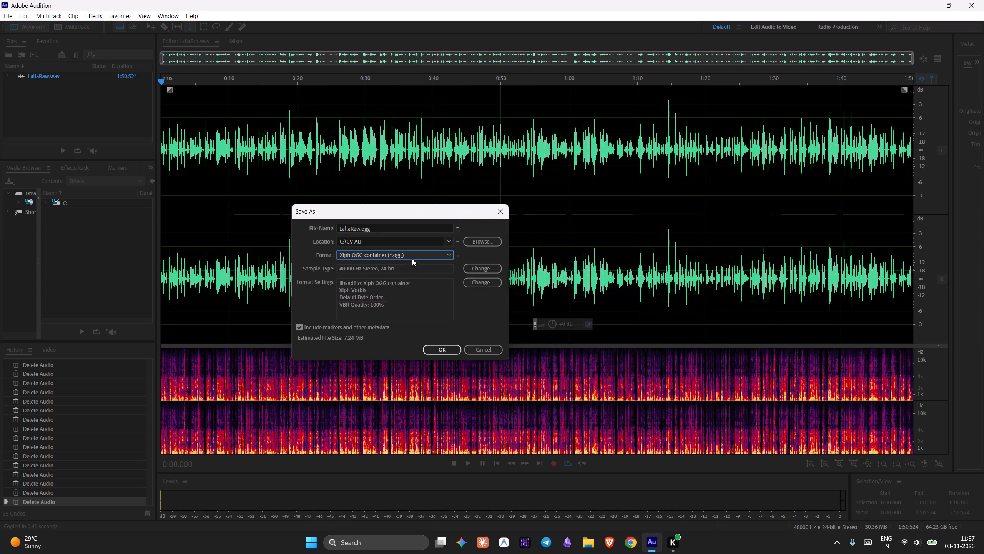
{"action": "left_click", "coordinate": [413, 254]}
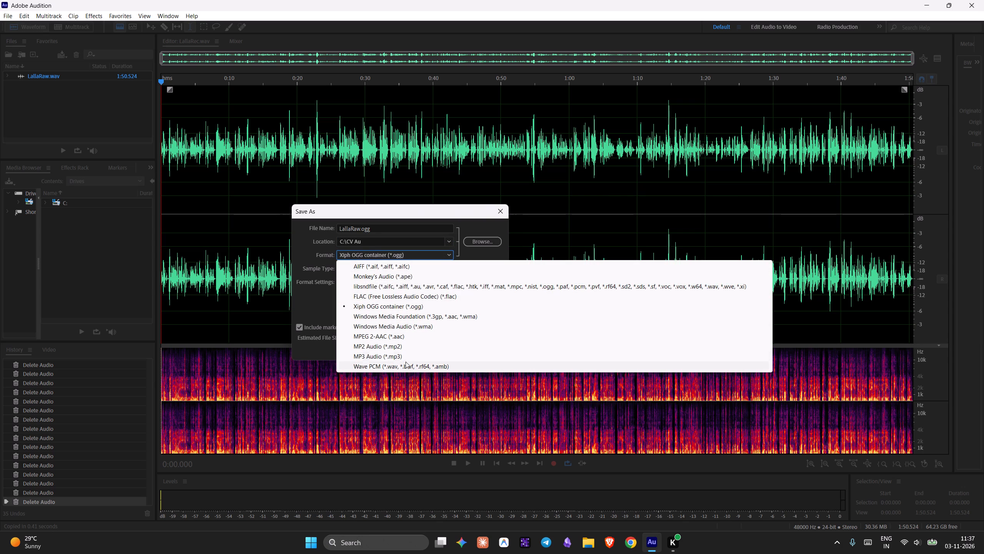
{"action": "left_click", "coordinate": [406, 364]}
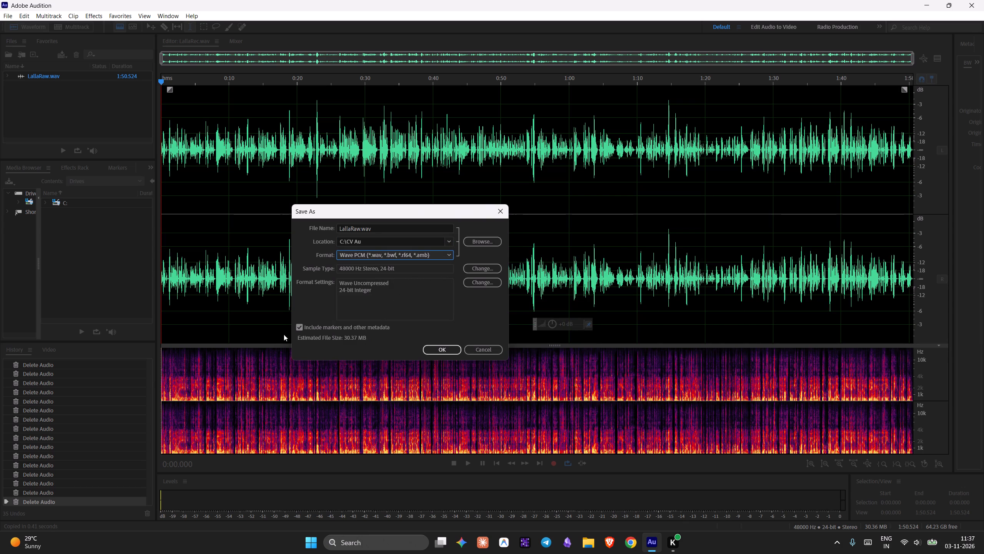
{"action": "left_click", "coordinate": [373, 281]}
{"action": "left_click", "coordinate": [498, 215]}
Listen to the recording briefly from 1:00.000.
{"action": "scroll", "coordinate": [490, 227], "scroll_direction": "down", "scroll_amount": 4}
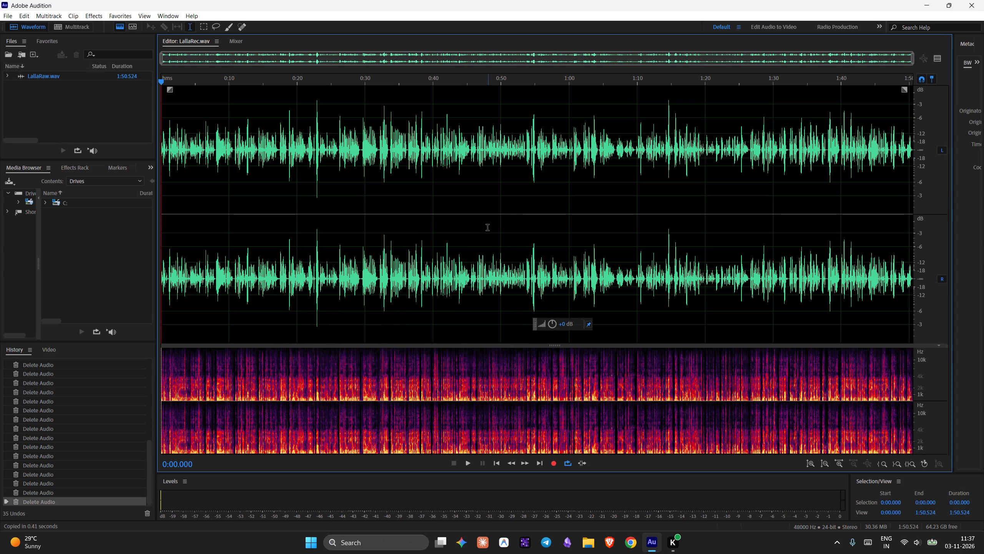
{"action": "scroll", "coordinate": [487, 228], "scroll_direction": "down", "scroll_amount": 2}
{"action": "left_click", "coordinate": [569, 202]}
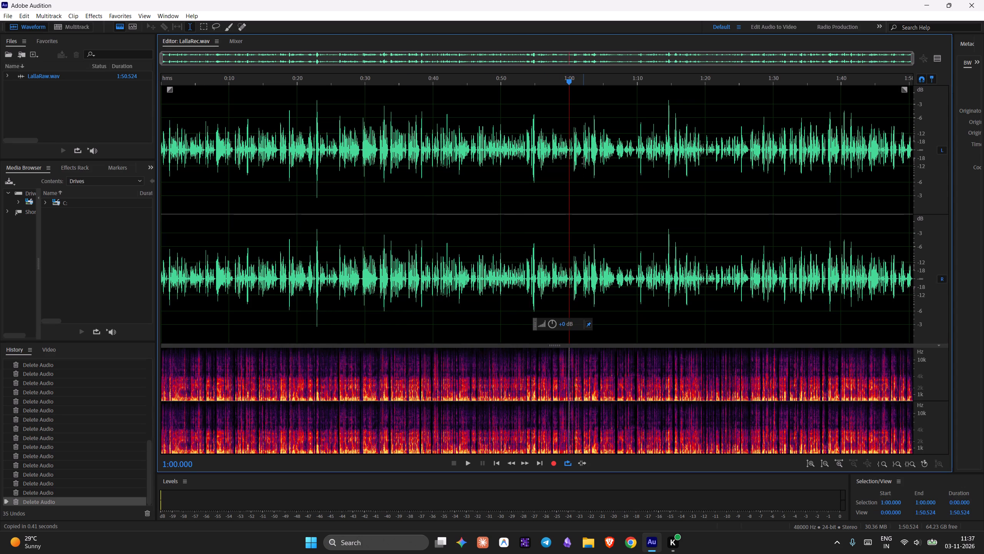
{"action": "key", "text": "space"}
{"action": "key", "text": "space"}
{"action": "key", "text": "space"}
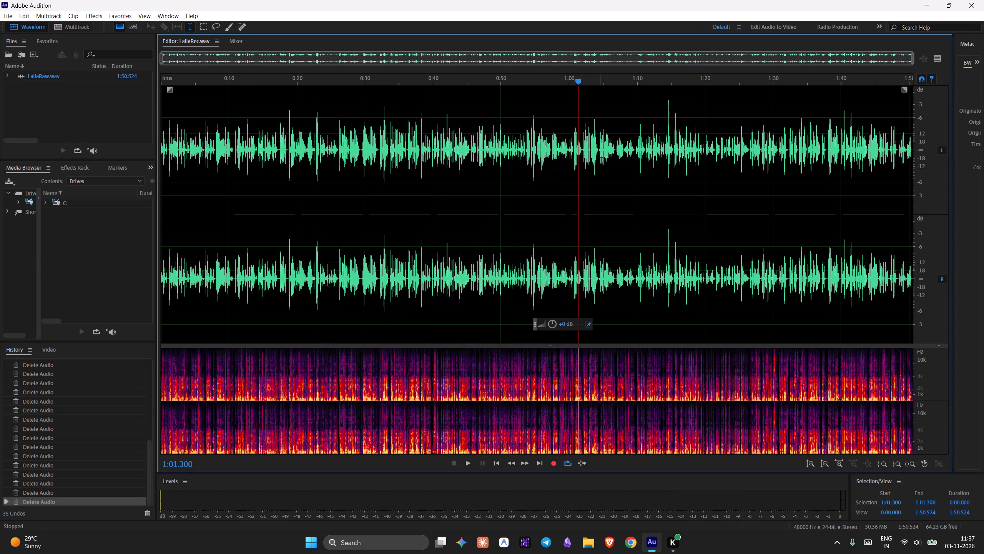
{"action": "key", "text": "space"}
Select the recording from its beginning to about 1:06.7.
{"action": "left_click_drag", "start_coordinate": [615, 169], "coordinate": [184, 209]}
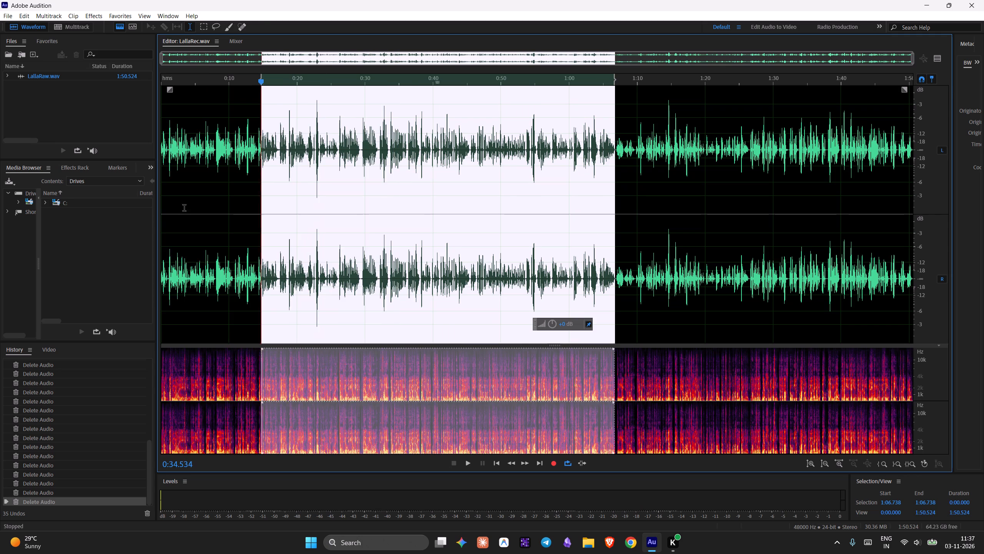
{"action": "left_click_drag", "start_coordinate": [184, 209], "coordinate": [67, 209]}
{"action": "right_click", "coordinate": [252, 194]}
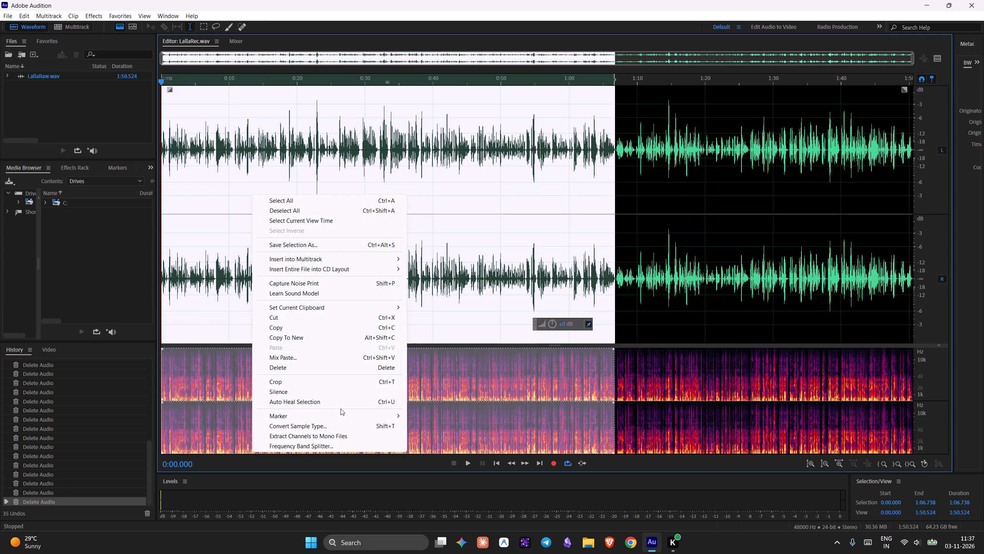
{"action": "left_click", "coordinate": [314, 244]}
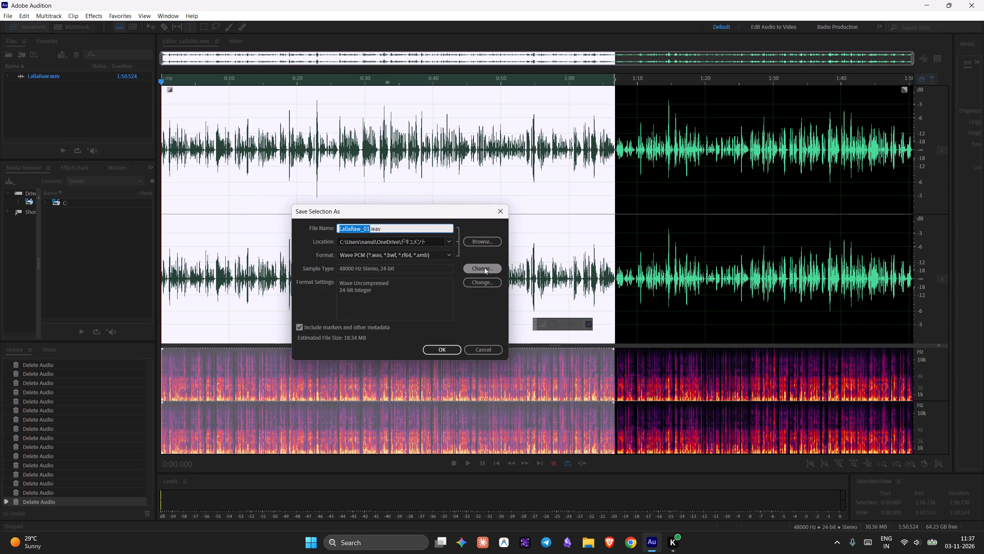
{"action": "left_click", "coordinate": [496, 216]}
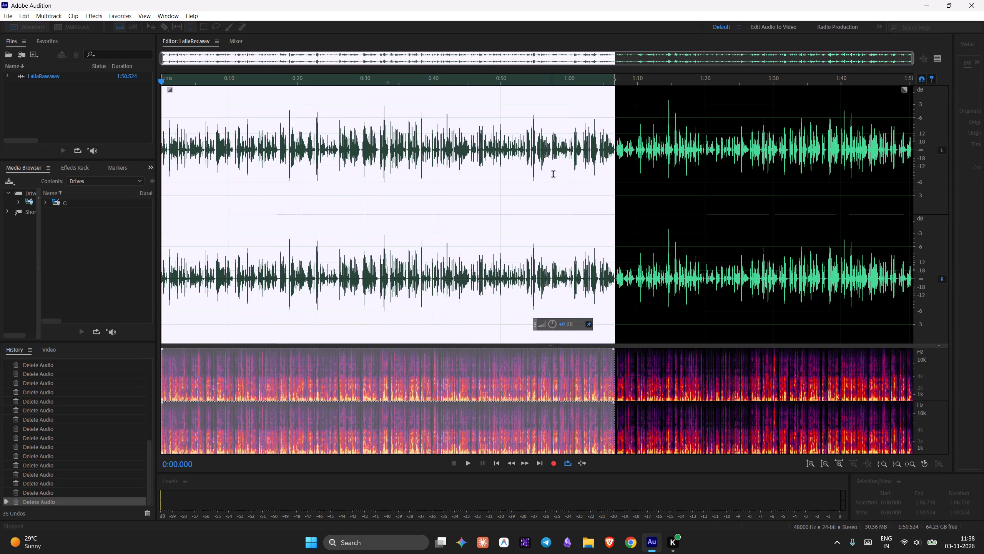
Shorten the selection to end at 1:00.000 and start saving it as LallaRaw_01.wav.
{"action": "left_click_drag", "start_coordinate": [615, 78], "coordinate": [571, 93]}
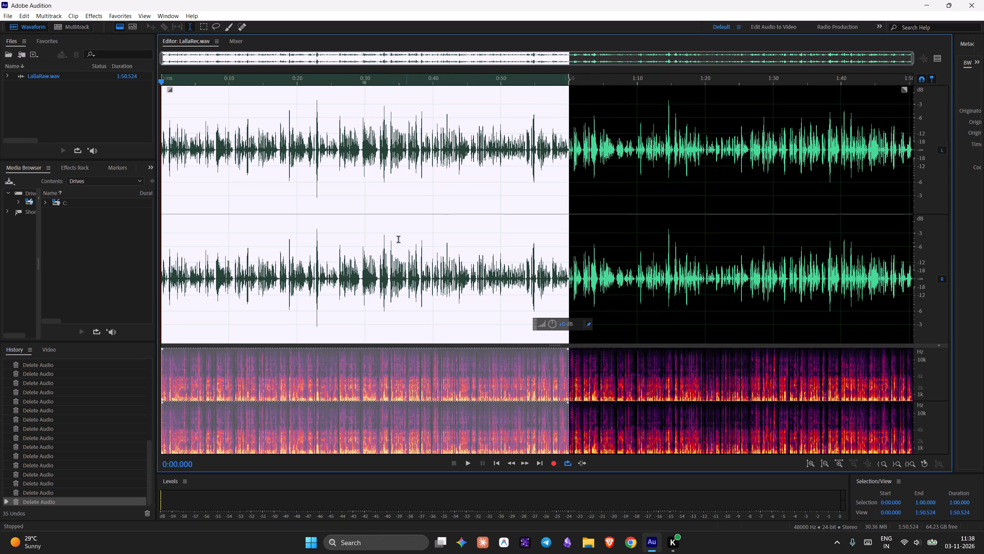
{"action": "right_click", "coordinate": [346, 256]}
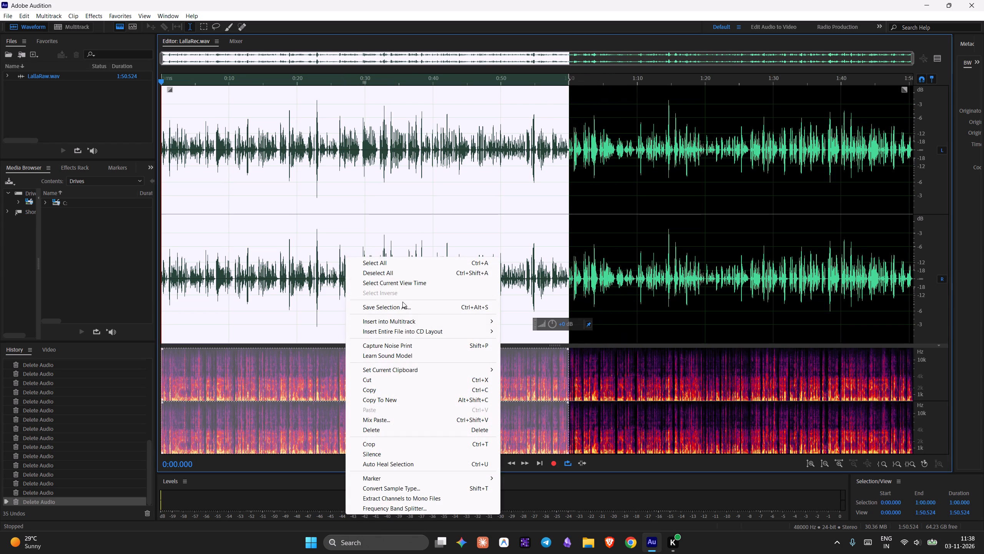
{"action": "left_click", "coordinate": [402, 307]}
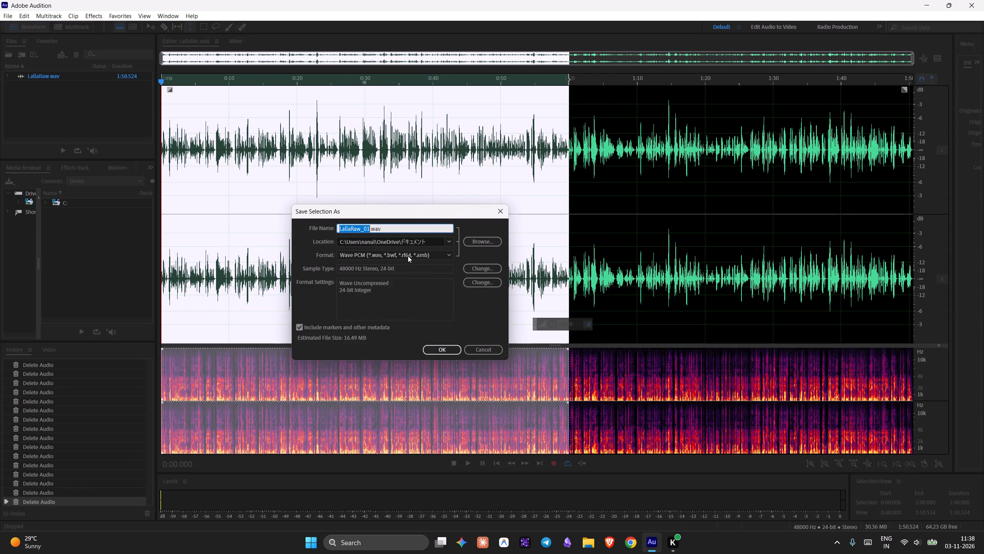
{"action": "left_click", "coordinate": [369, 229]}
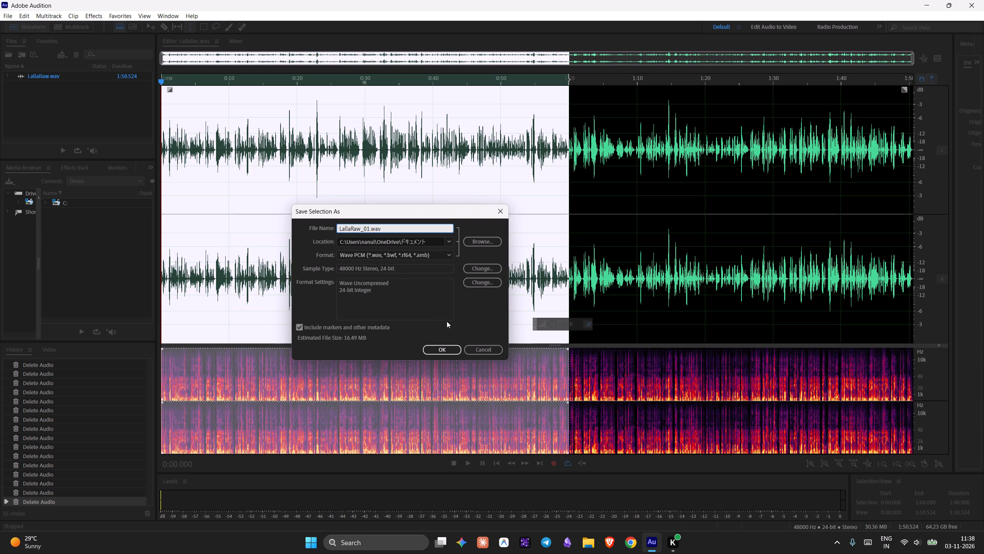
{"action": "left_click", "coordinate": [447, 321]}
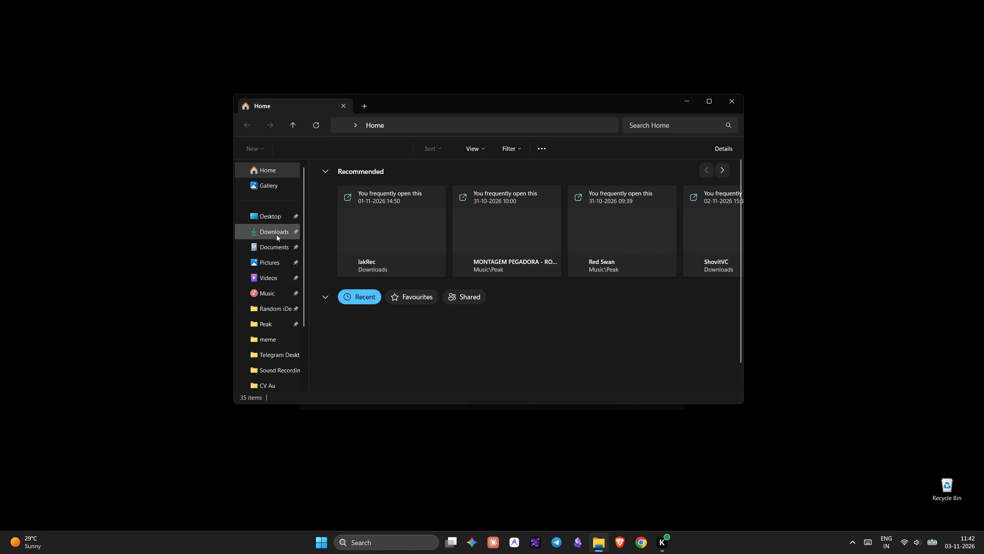
{"action": "left_click", "coordinate": [276, 235]}
{"action": "left_click", "coordinate": [373, 284]}
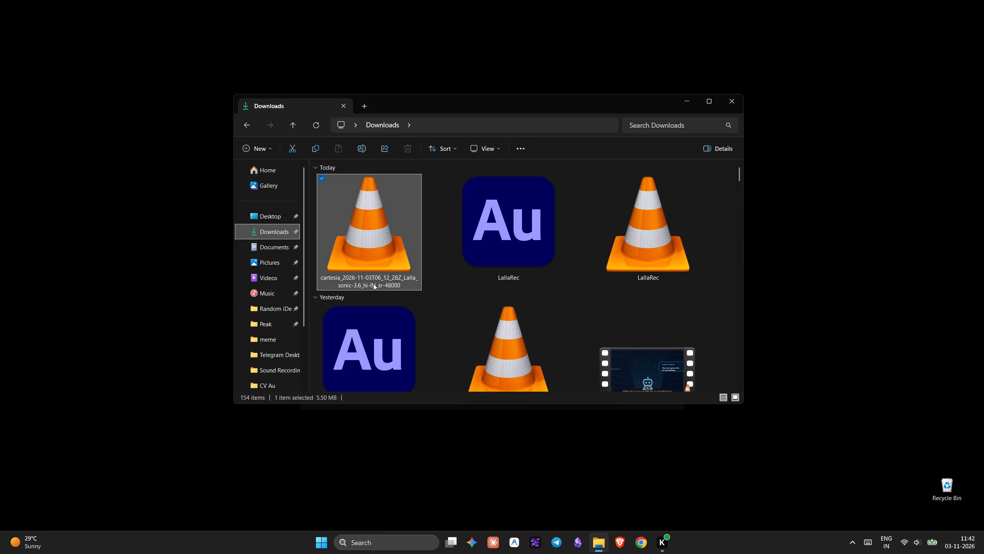
{"action": "left_click", "coordinate": [373, 284]}
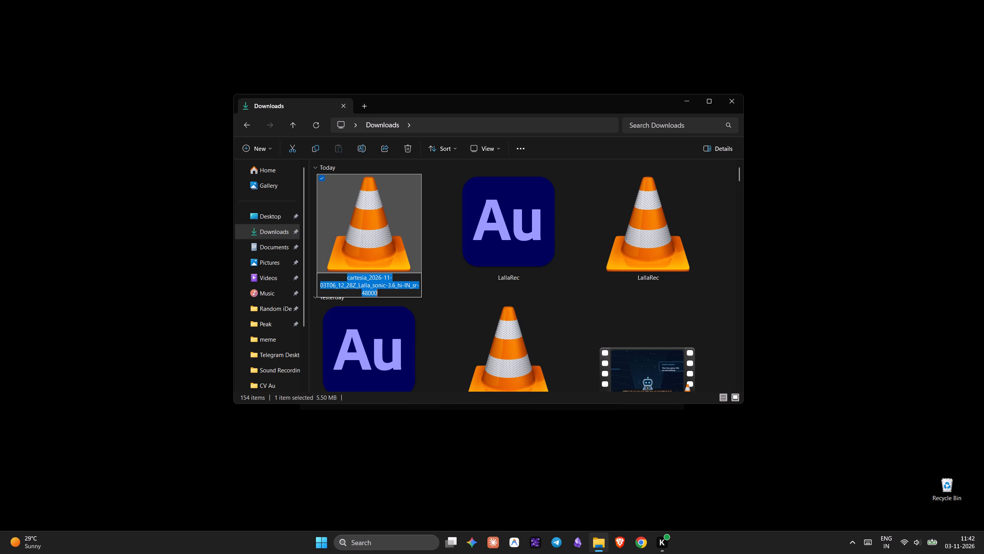
{"action": "key", "text": "BackSpace"}
{"action": "key", "text": "l"}
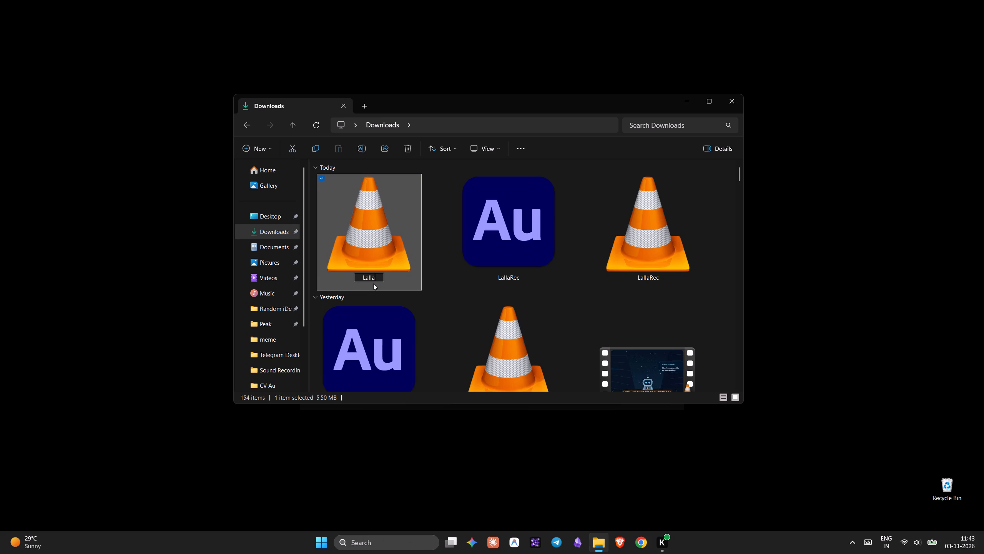
{"action": "key", "text": "v"}
{"action": "key", "text": "c"}
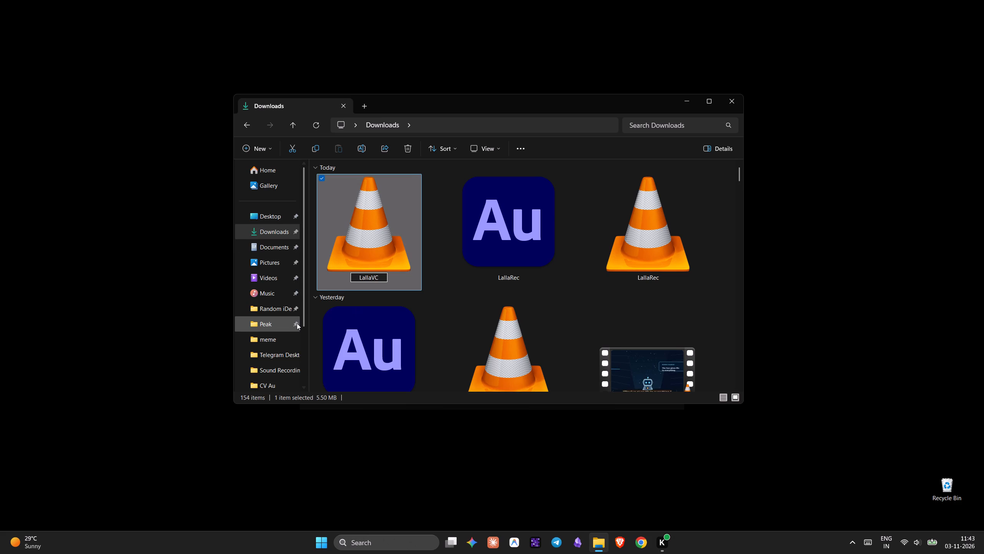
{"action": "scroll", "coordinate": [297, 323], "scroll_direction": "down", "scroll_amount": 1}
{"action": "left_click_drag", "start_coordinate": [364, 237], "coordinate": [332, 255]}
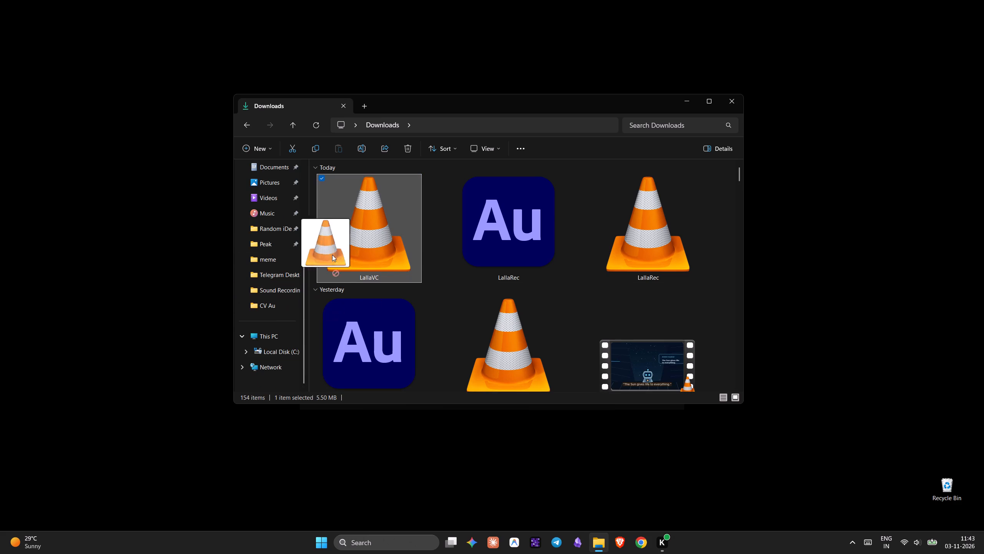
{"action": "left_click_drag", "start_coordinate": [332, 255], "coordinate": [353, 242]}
Look through the audio files in the Downloads and CV Au folders, and close File Explorer.
{"action": "scroll", "coordinate": [416, 257], "scroll_direction": "down", "scroll_amount": 1}
{"action": "scroll", "coordinate": [444, 270], "scroll_direction": "down", "scroll_amount": 2}
{"action": "scroll", "coordinate": [480, 272], "scroll_direction": "up", "scroll_amount": 2}
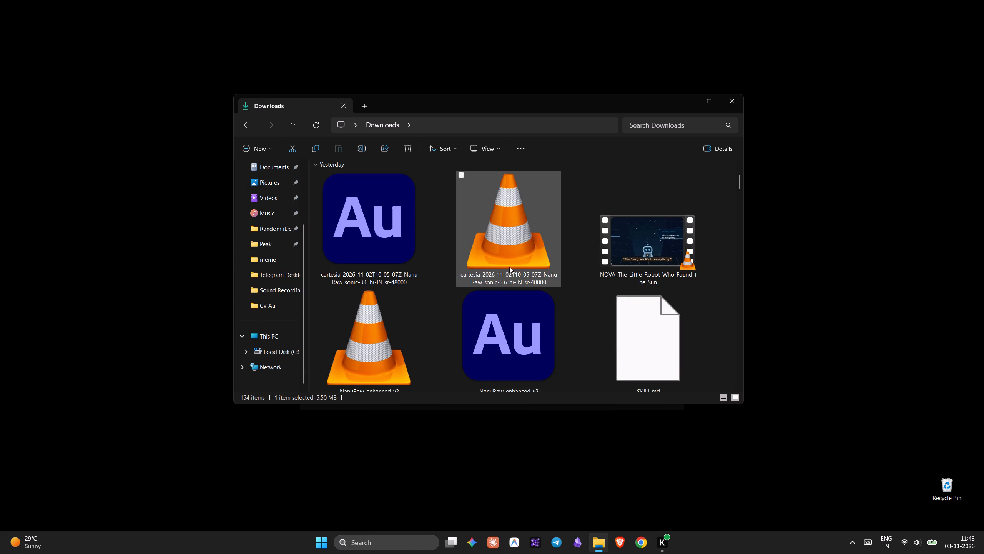
{"action": "scroll", "coordinate": [509, 267], "scroll_direction": "down", "scroll_amount": 1}
{"action": "scroll", "coordinate": [479, 293], "scroll_direction": "up", "scroll_amount": 5}
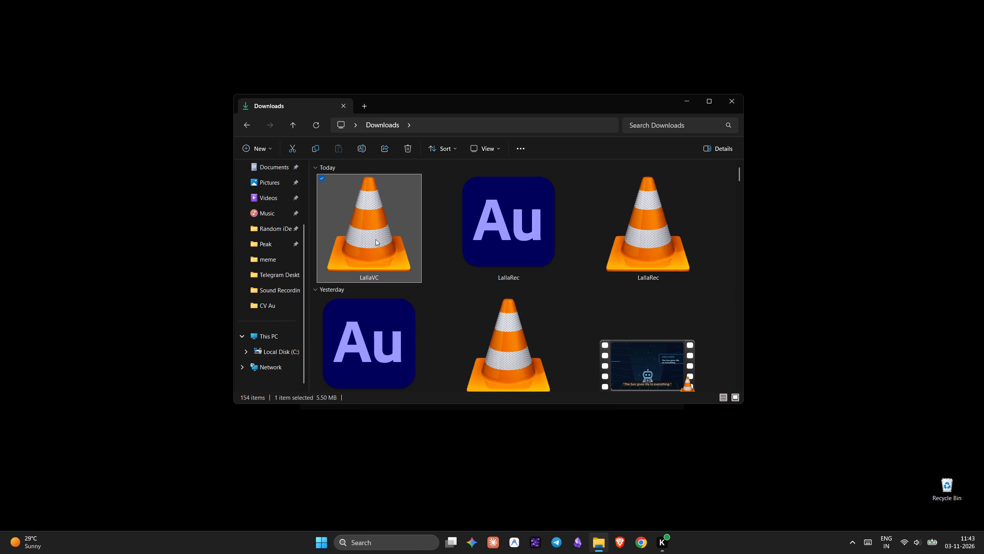
{"action": "left_click", "coordinate": [262, 308]}
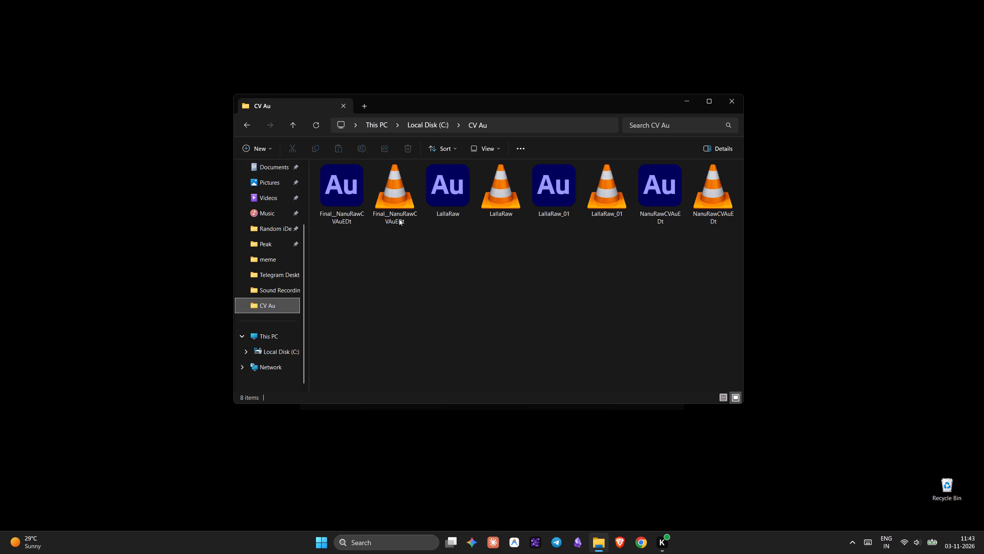
{"action": "left_click_drag", "start_coordinate": [352, 244], "coordinate": [662, 245]}
{"action": "left_click", "coordinate": [583, 275]}
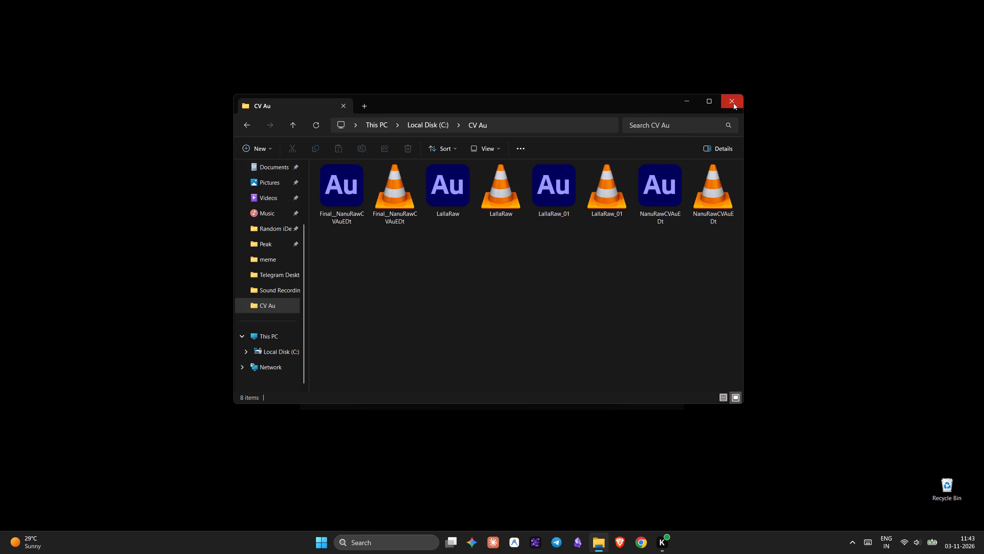
{"action": "left_click", "coordinate": [733, 103]}
Switch to Chrome by opening a new browser window.
{"action": "left_click", "coordinate": [640, 536]}
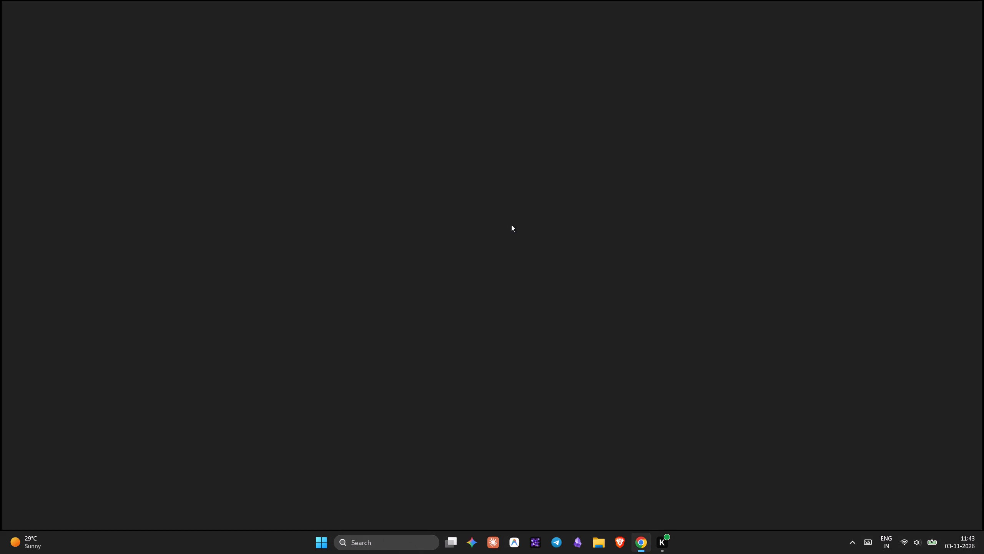